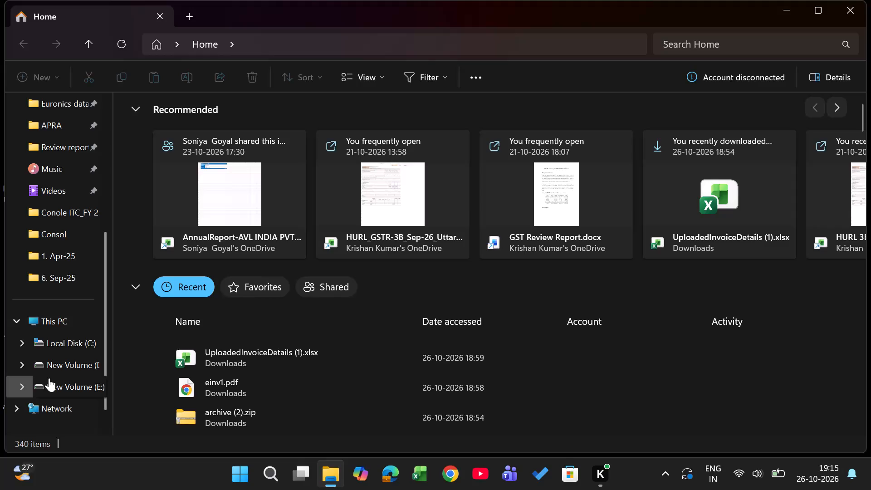
Open the AVL client folder under APRA in the OneDrive - A P R A & Associates LLP folder on drive E.
click(59, 382)
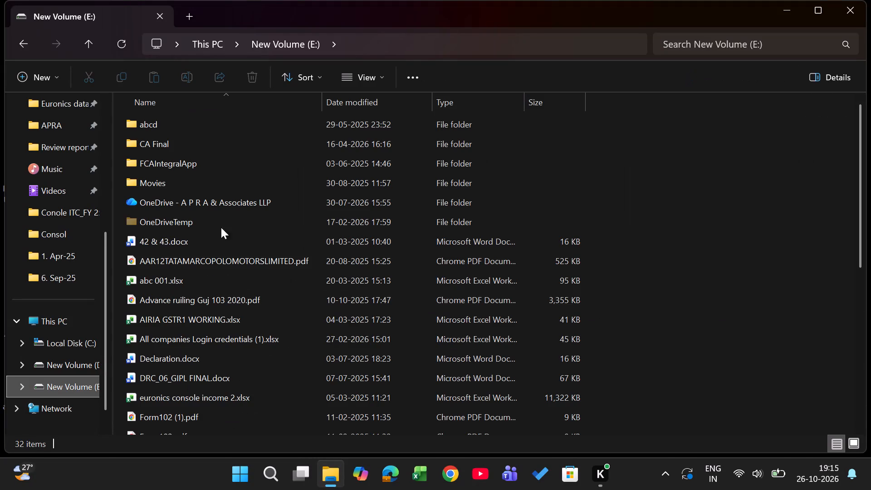
double_click(247, 207)
key(Down)
key(Up)
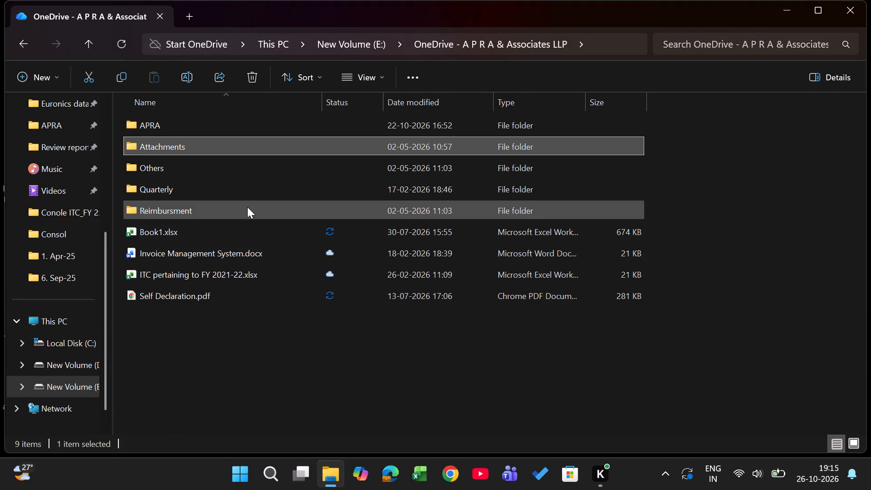
key(Return)
key(Down)
key(Down)
key(Down)
key(Up)
key(Down)
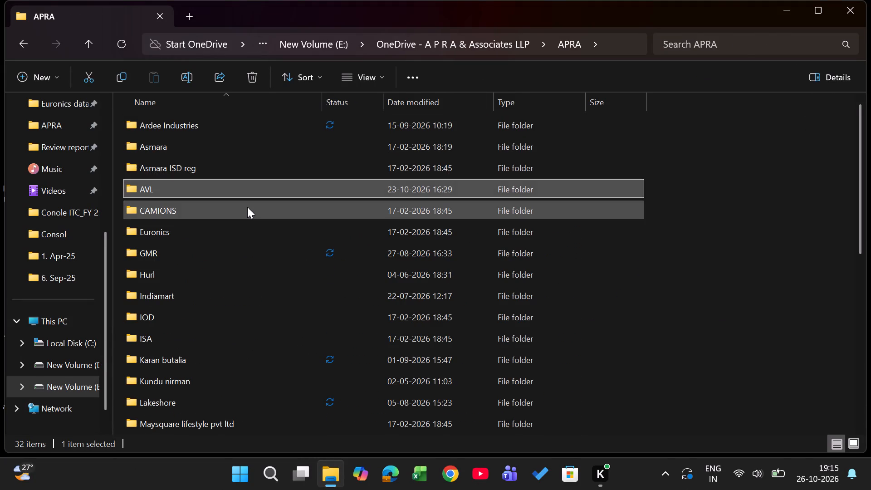
key(Return)
Open the GSTR-9 & 9C for FY 2025-26 folder inside the AVL folder.
key(Down)
key(Down)
key(Down)
key(Down)
key(Down)
key(Down)
key(Down)
key(Down)
key(Down)
key(Down)
key(Down)
key(Down)
key(Down)
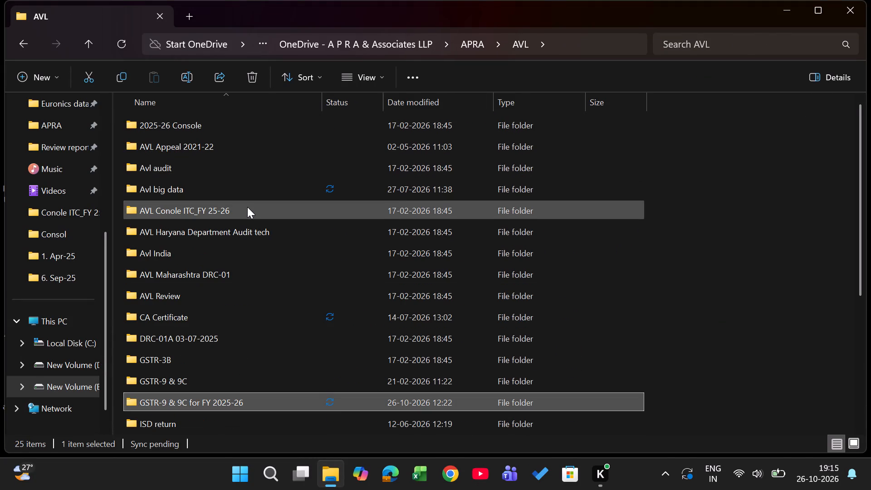
key(Down)
key(Down)
key(Down)
key(Down)
key(Down)
key(Down)
key(Down)
key(Down)
key(Down)
key(Down)
key(Down)
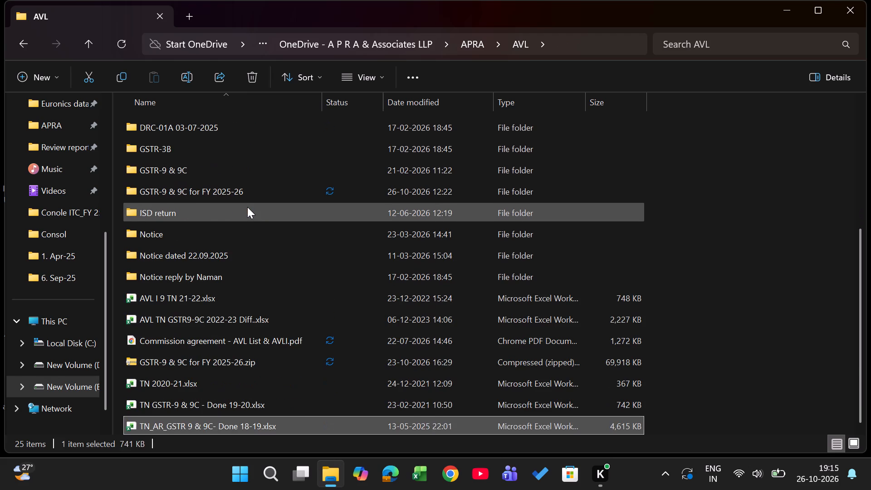
key(Down)
key(Up)
key(Up)
key(Up)
key(Up)
key(Up)
key(Up)
key(Up)
key(Up)
key(Up)
key(Up)
key(Up)
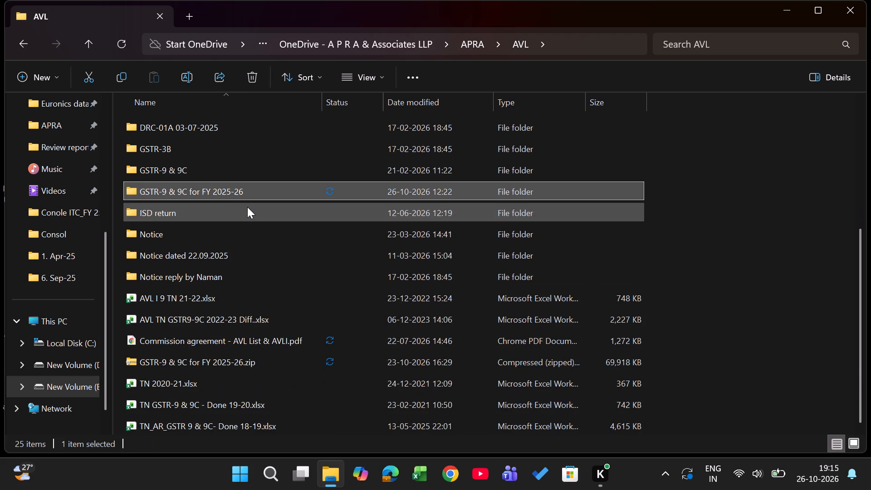
key(Return)
Open the AVLI KT Console ITC (25-26) workbook from the Consol subfolder.
key(Down)
key(Down)
key(Down)
key(Down)
key(Down)
key(Down)
key(Down)
key(Down)
key(Down)
key(Down)
key(Down)
key(Down)
key(Down)
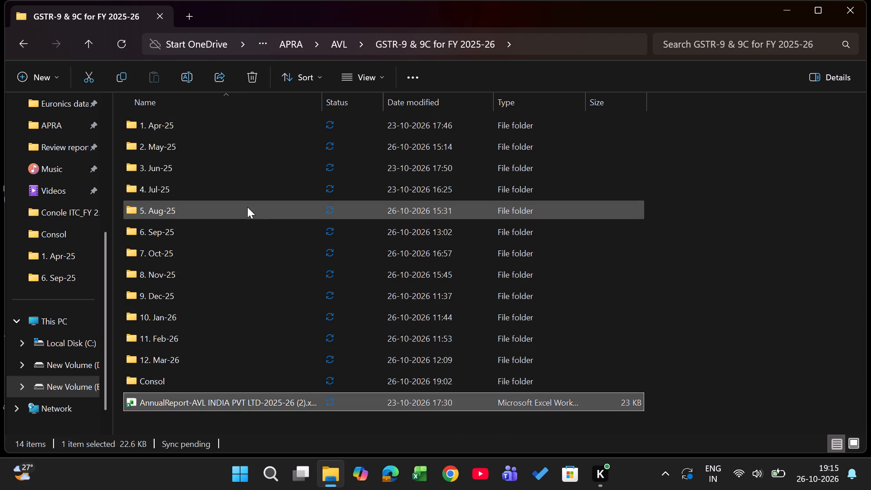
key(Up)
key(Return)
key(Down)
key(Down)
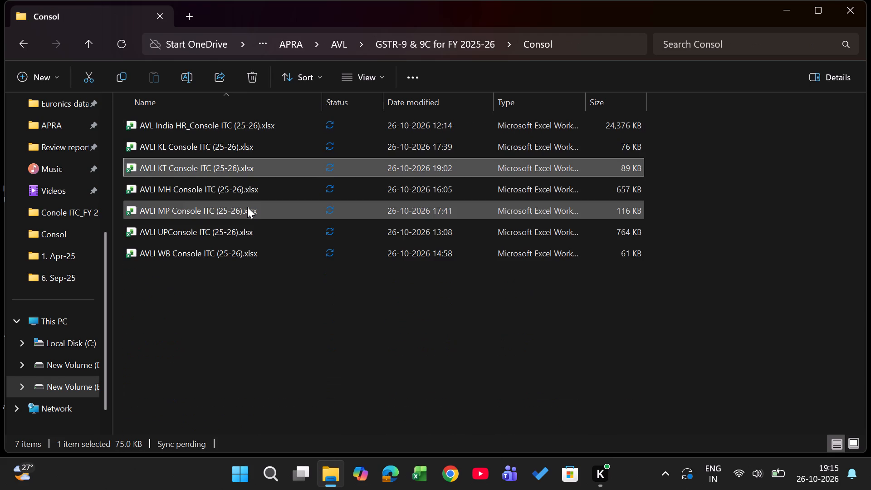
key(Down)
key(Up)
key(Return)
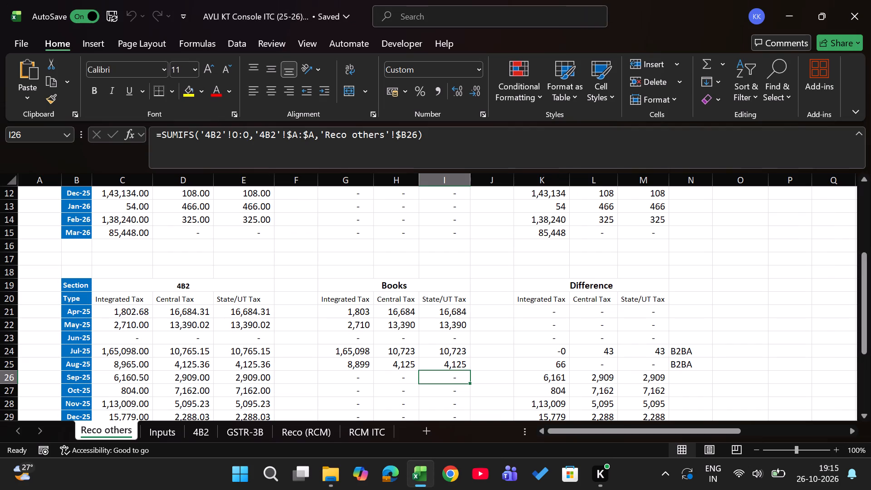
Review the monthly 4A5 - 4B2, Books and Difference figures on the Reco others sheet down to the Oct-25 row.
key(ctrl+Up)
key(ctrl+Up)
key(ctrl+Up)
key(ctrl+Up)
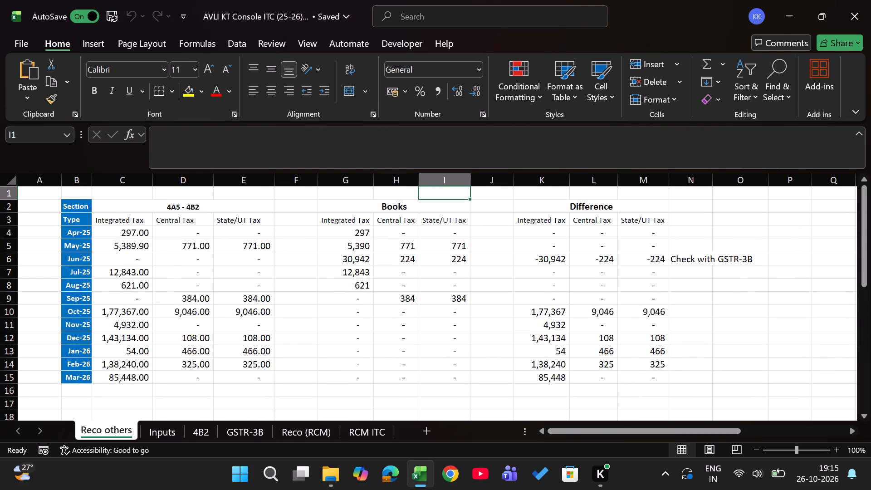
key(Escape)
key(Down)
key(Down)
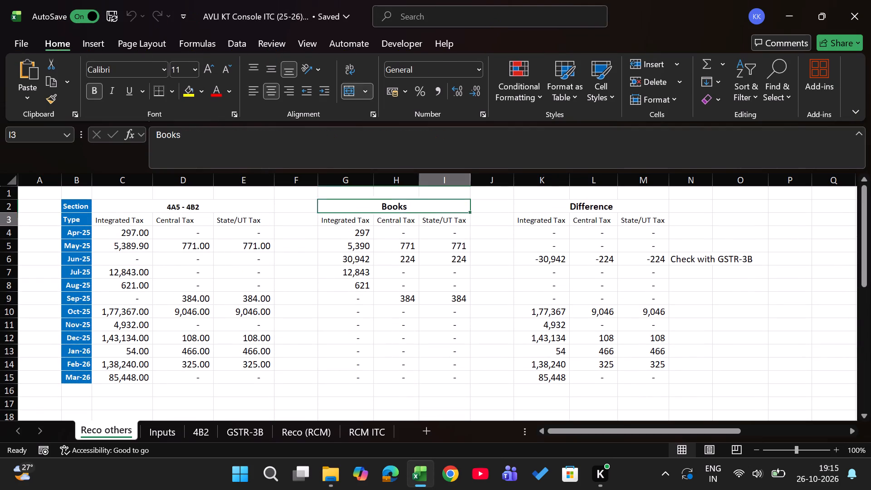
key(Down)
key(Down)
key(Down)
key(Right)
key(Right)
key(Right)
key(Down)
key(Right)
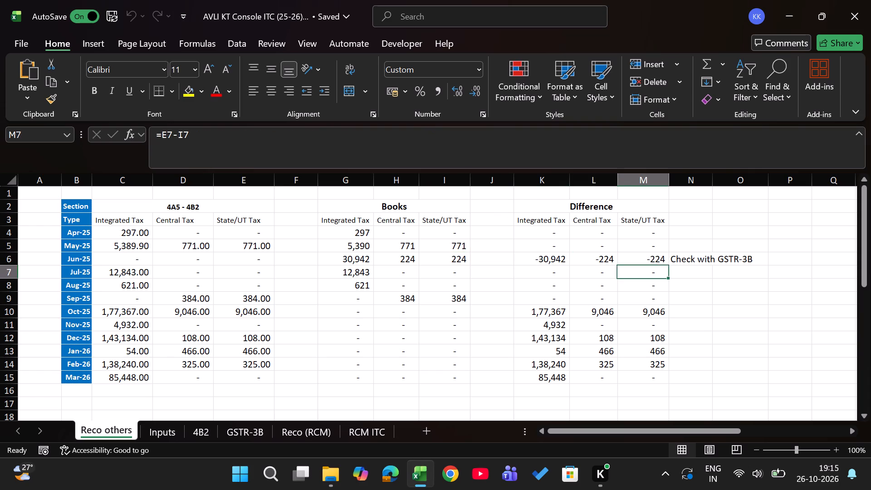
key(Down)
key(Down)
key(Down)
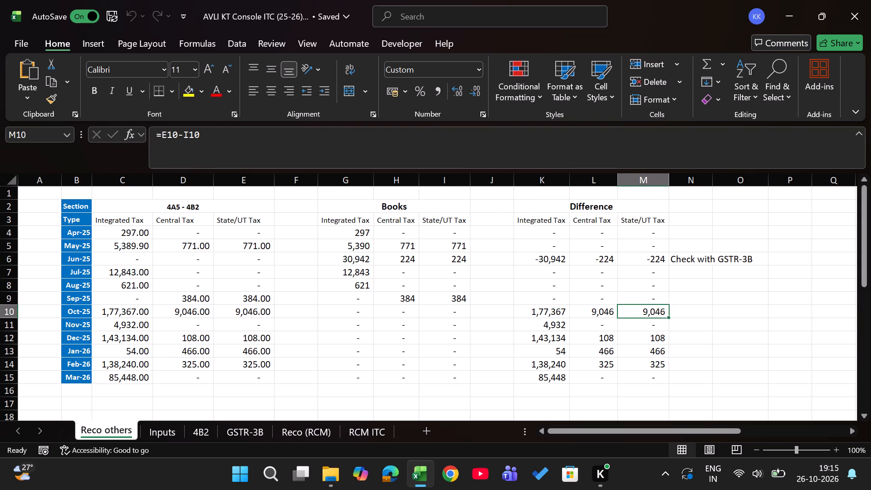
scroll(229, 345, down, 1)
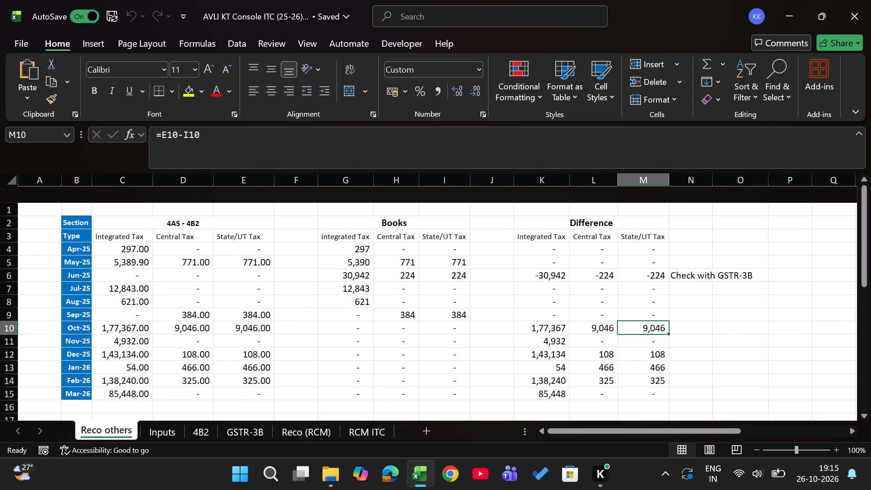
Switch to File Explorer and open the AVLI KT 3b Oct-25 workbook from the 7. Oct-25 month folder.
key(alt+Tab)
key(BackSpace)
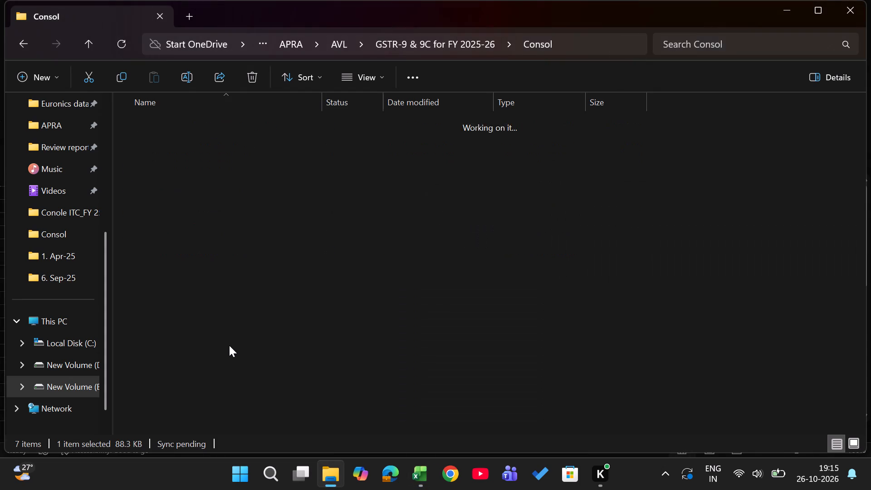
key(Up)
key(Up)
key(Up)
key(Up)
key(Up)
key(Up)
key(Return)
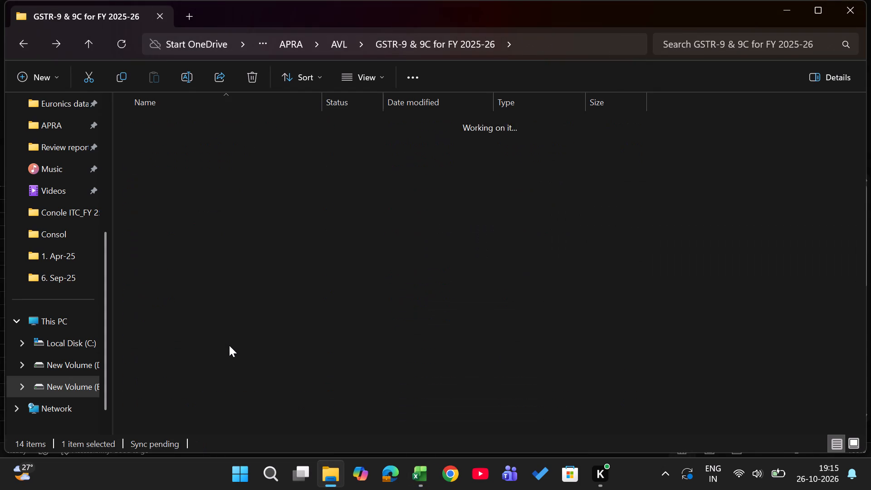
key(Down)
key(Down)
key(Down)
key(Up)
key(Return)
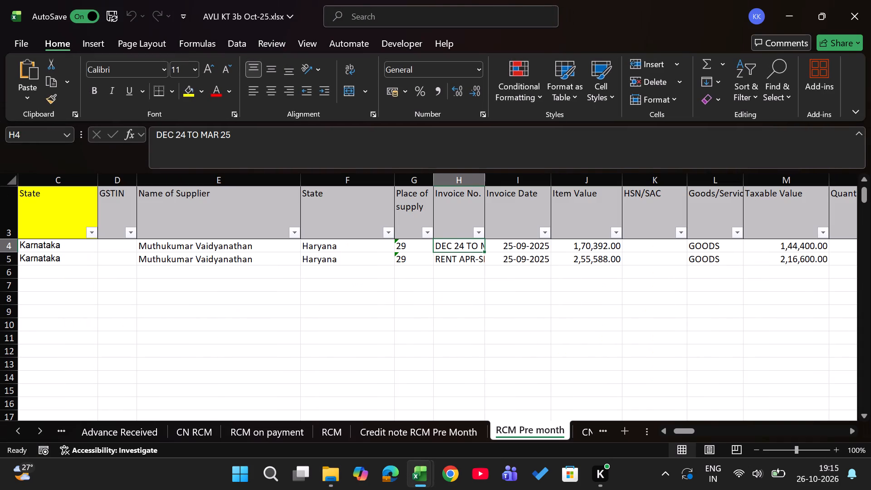
Return to the console workbook and examine the RCM ITC sheet and the Oct-25 row of the Reco (RCM) sheet.
key(alt+Tab)
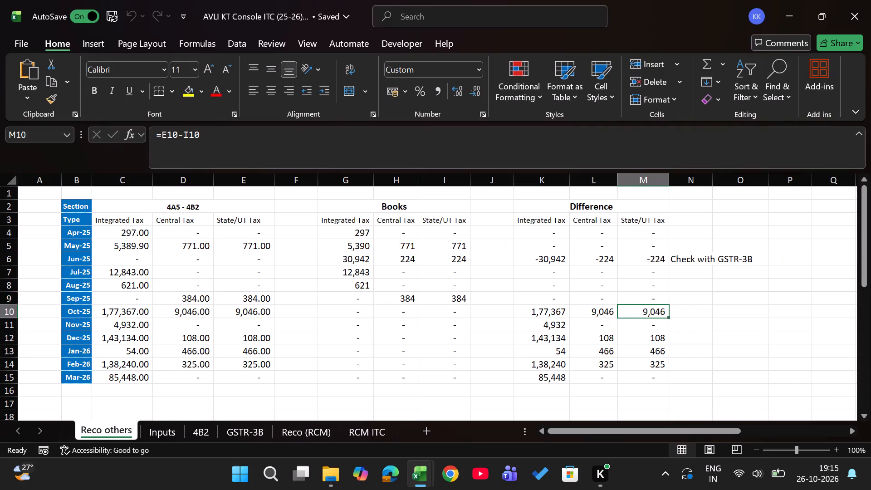
key(Up)
key(ctrl+Page_Down)
key(ctrl+Page_Down)
key(ctrl+Page_Down)
key(ctrl+Page_Down)
key(ctrl+Page_Down)
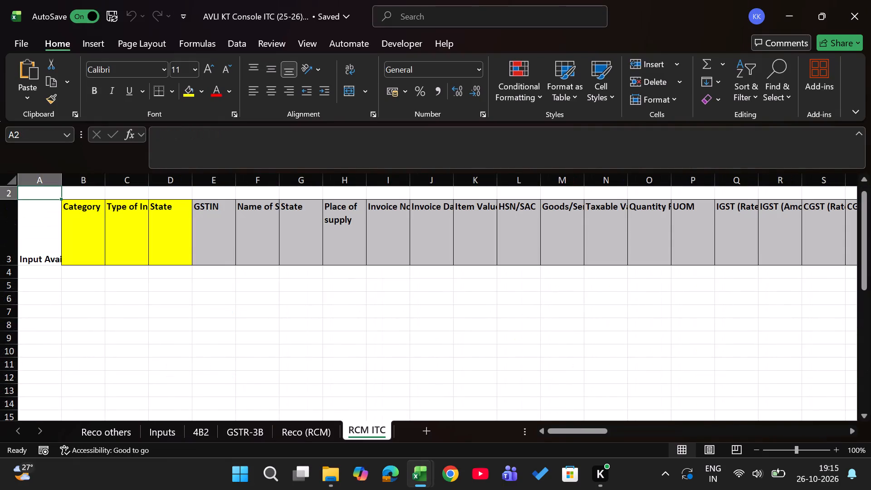
key(ctrl+Page_Up)
key(Left)
key(Left)
key(Left)
key(Left)
key(Right)
key(Right)
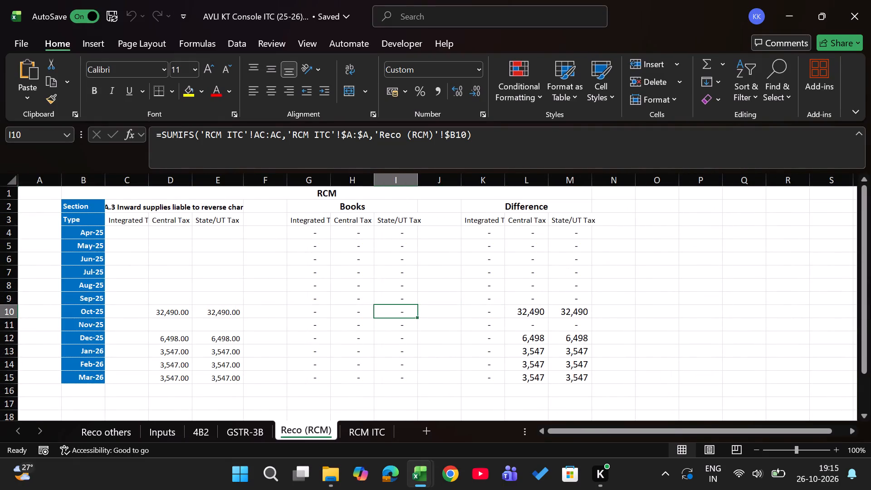
Copy the full table with headers from the Oct-25 workbook's RCM Pre month sheet into the console's RCM ITC sheet at B5.
key(alt+Tab)
key(Left)
key(Left)
key(Up)
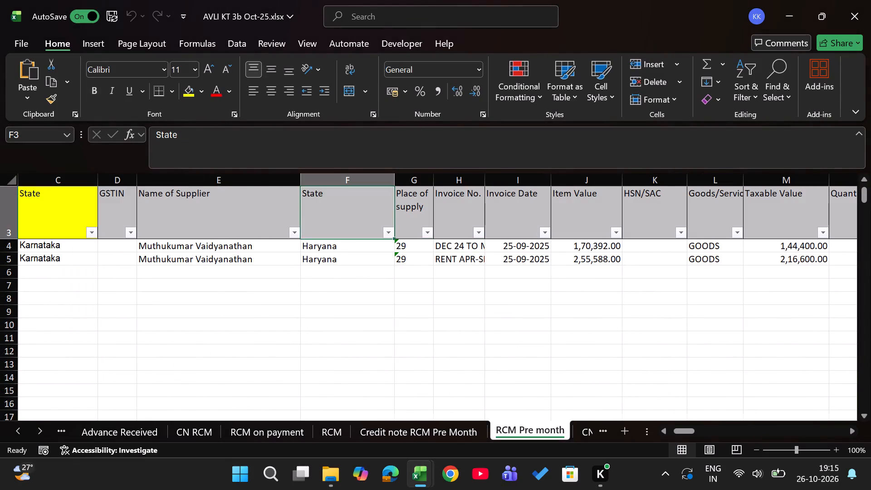
key(ctrl+Left)
key(ctrl+shift+Down)
key(ctrl+shift+Right)
key(ctrl+c)
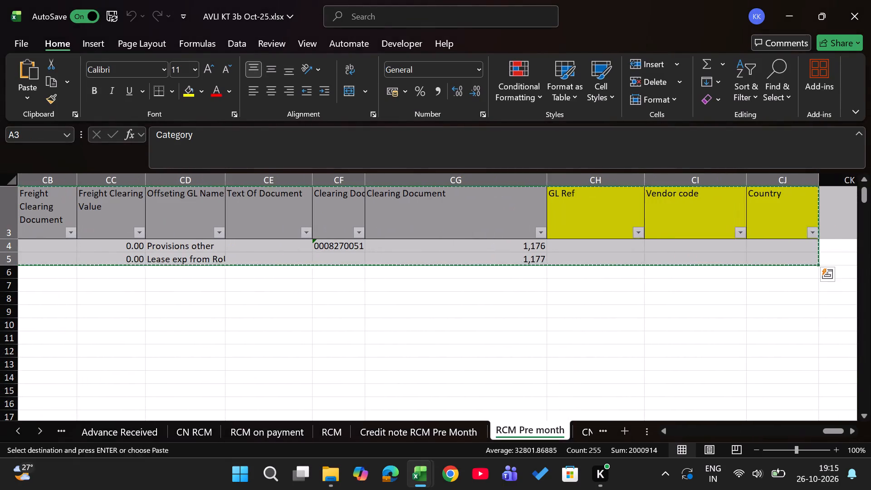
key(alt+Tab)
key(ctrl+Page_Down)
key(Down)
key(Down)
key(Down)
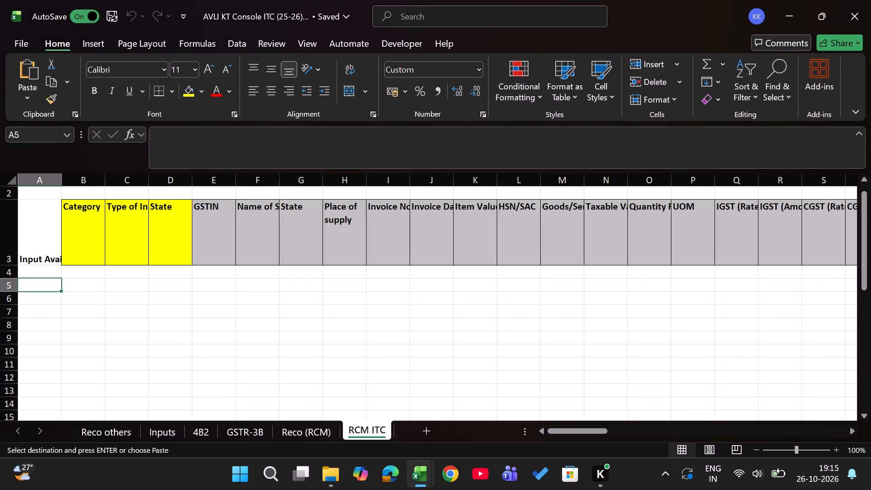
key(Down)
key(Right)
key(Up)
key(Return)
Delete blank row 4 and the duplicate header row 5 from the RCM ITC sheet.
key(Down)
key(Up)
key(Up)
key(shift+space)
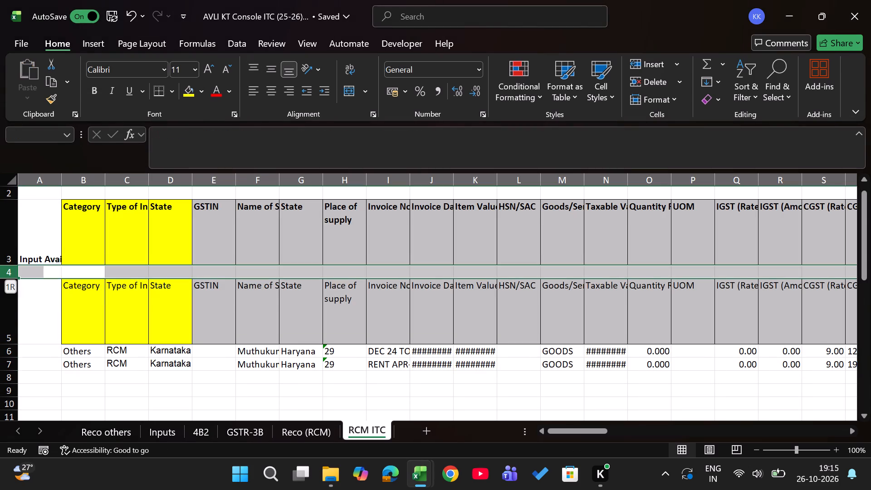
key(shift+Down)
key(ctrl+minus)
Enter Oct-25 as the input availment month for both pasted Karnataka RCM rows, in A4 and A5.
key(Left)
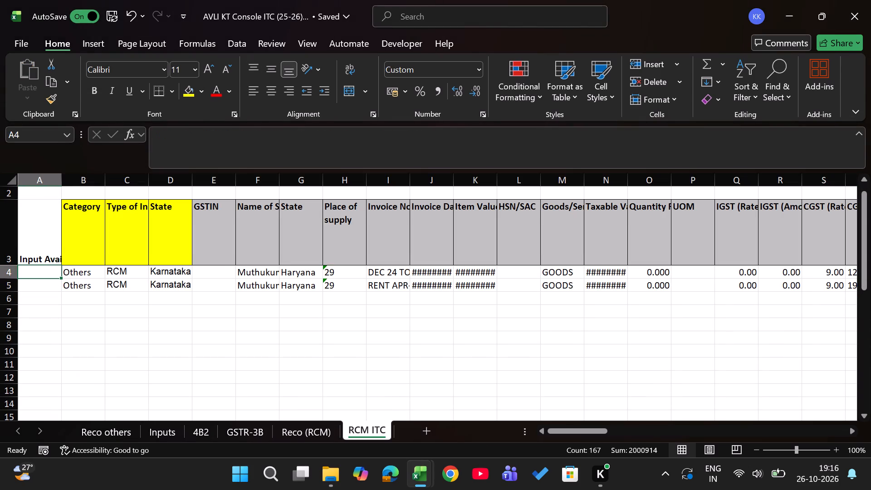
text(oct25)
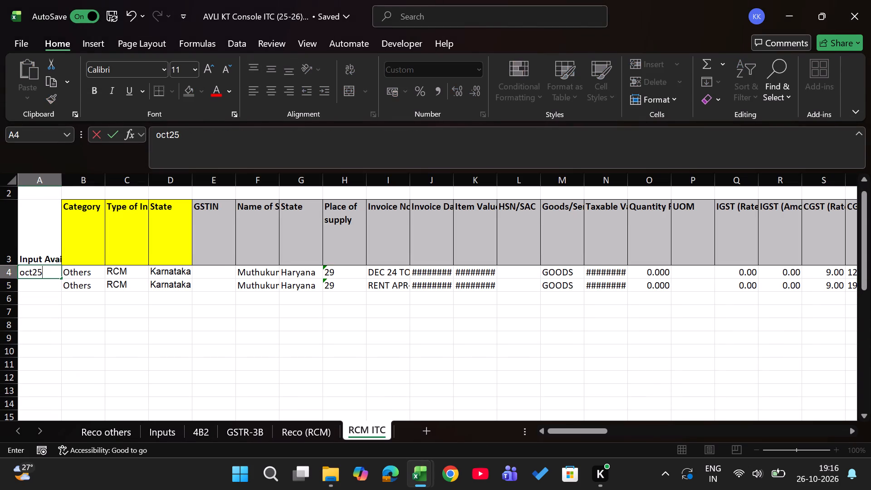
key(Return)
key(Up)
key(ctrl+c)
key(Down)
key(Return)
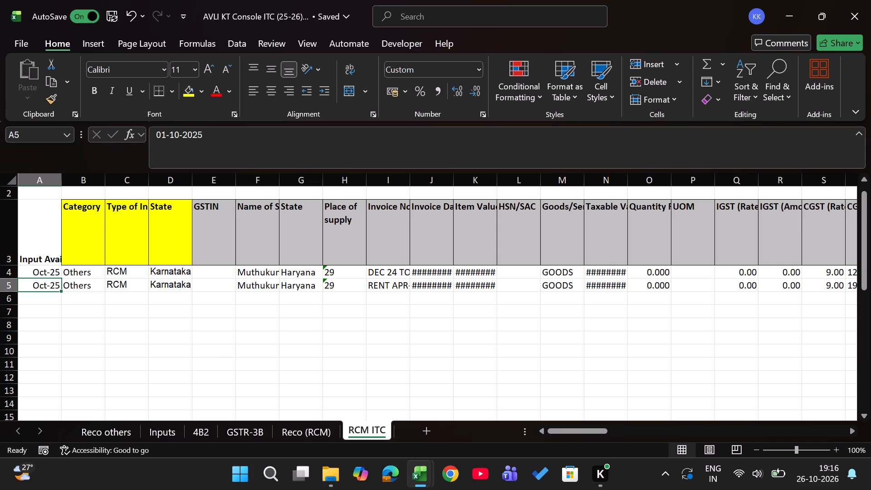
Check the Oct-25 books and differences on the Reco (RCM) sheet against GSTR-3B, and inspect the Dec-25 return figure.
key(ctrl+Page_Up)
key(ctrl+Page_Up)
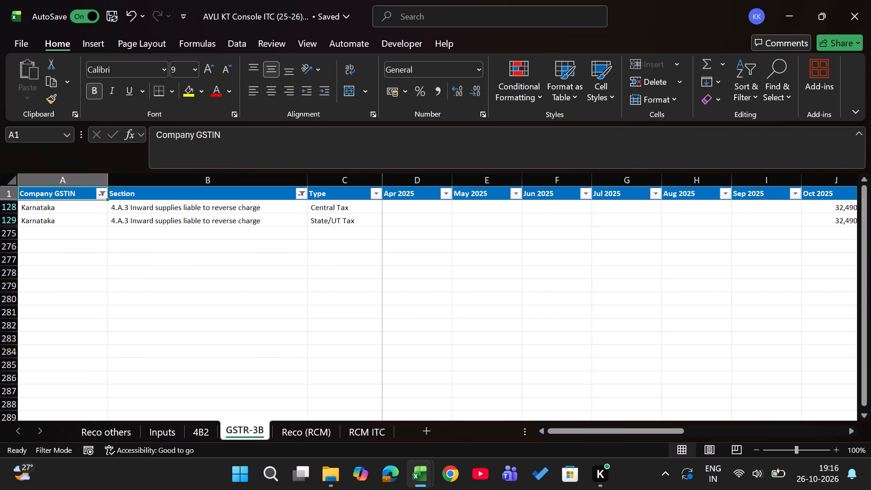
key(ctrl+Page_Down)
key(ctrl+Page_Down)
key(ctrl+Page_Up)
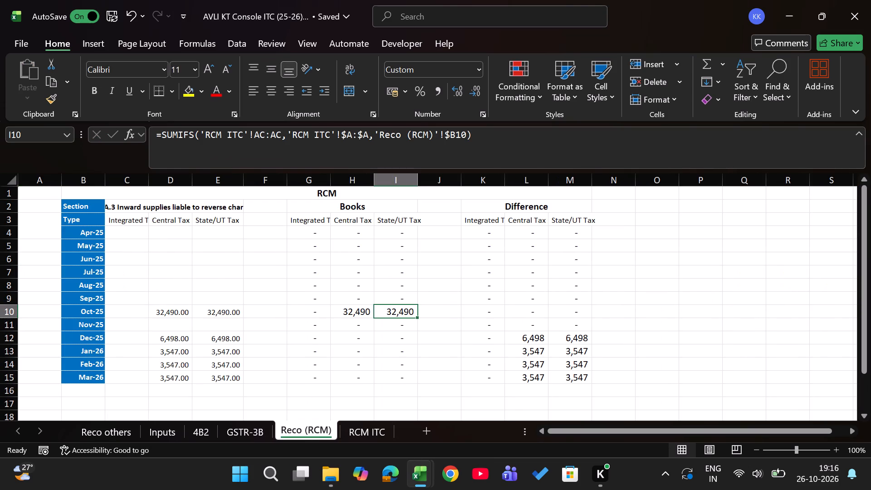
key(Left)
key(Left)
key(Left)
key(Left)
key(Down)
key(Down)
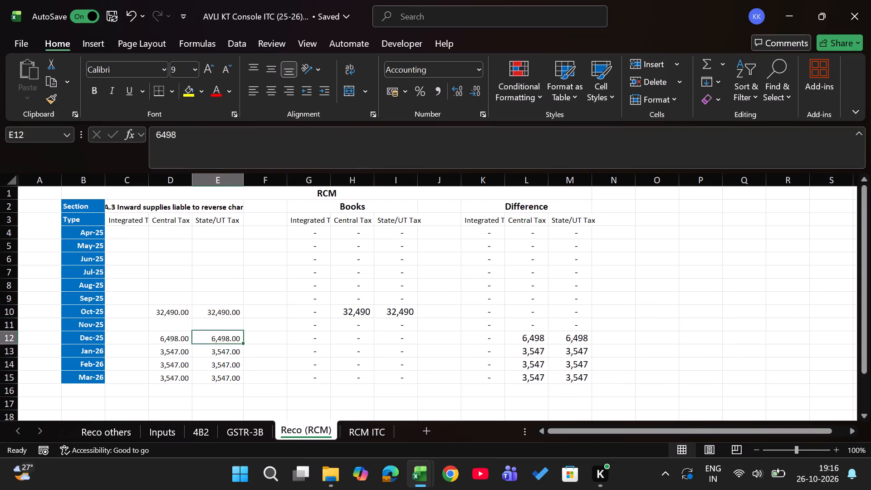
Review the Dec-25 to Mar-26 State/UT tax figures on the Reco (RCM) sheet and the Dec-25 Books formula.
key(shift+Down)
key(shift+Down)
key(shift+Down)
key(Right)
key(Right)
key(Right)
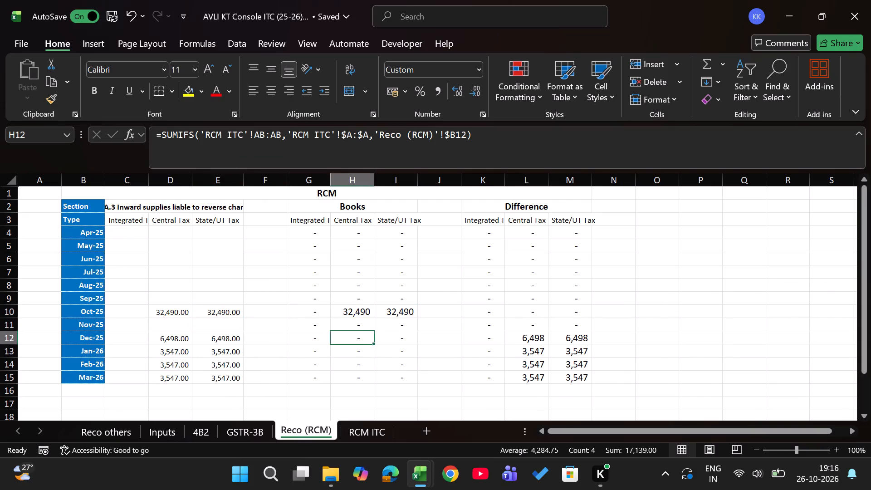
Locate the free rows below the last Aug-25 entry on the 4B2 sheet, at B130.
key(ctrl+Page_Up)
key(ctrl+Page_Up)
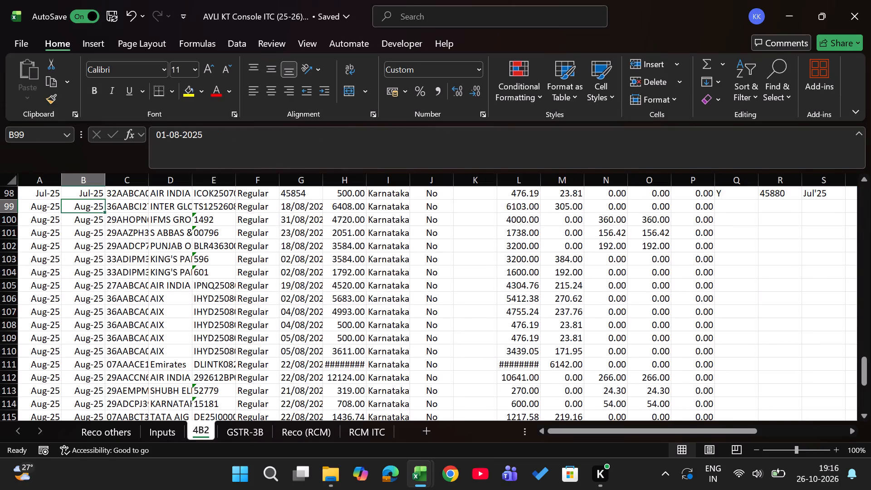
key(Left)
key(Left)
key(ctrl+Down)
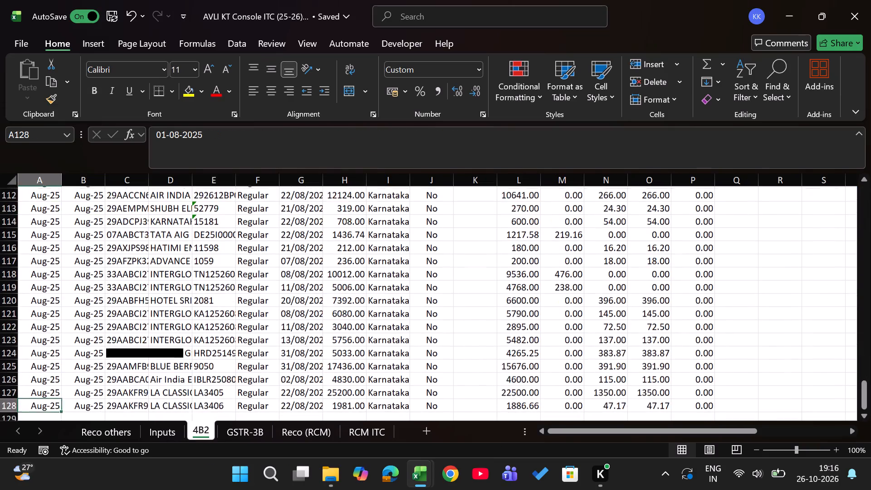
key(Down)
key(Down)
key(Down)
key(Up)
key(Up)
key(Right)
key(Down)
key(Tab)
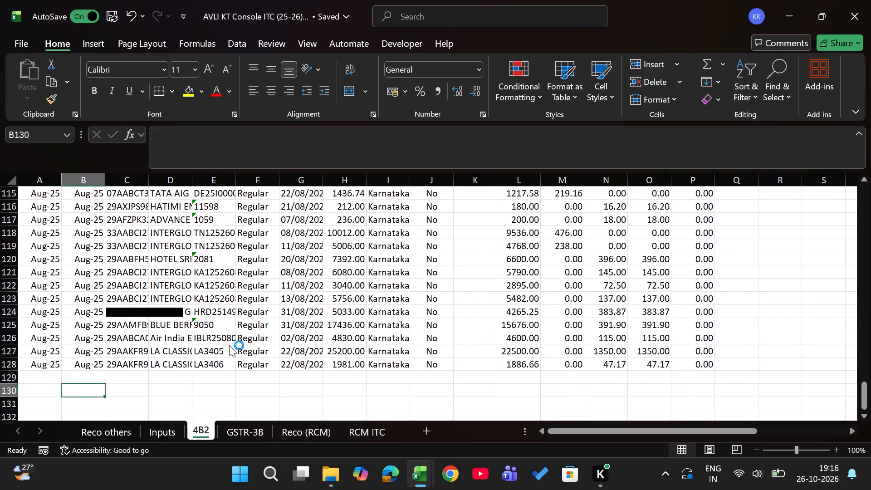
key(Escape)
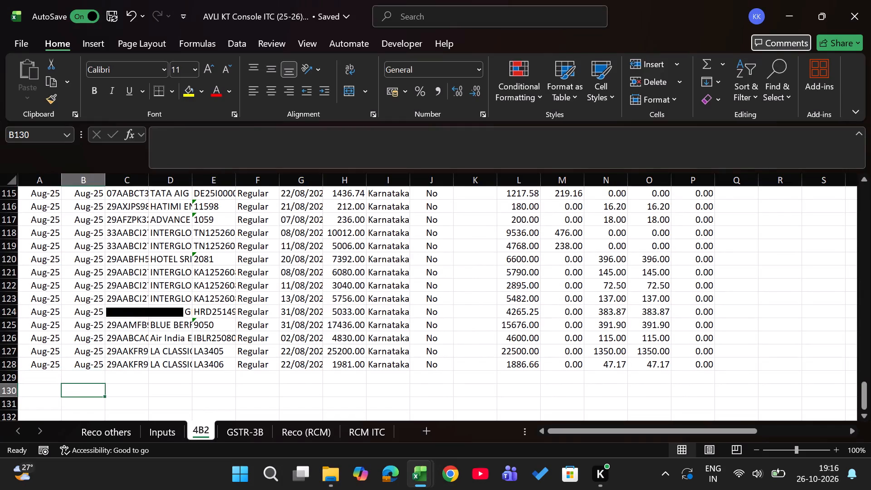
key(Down)
key(Up)
In the Oct-25 workbook, look back through the RCM and advance sheets to the ITC section of Form 3B.
key(alt+Tab)
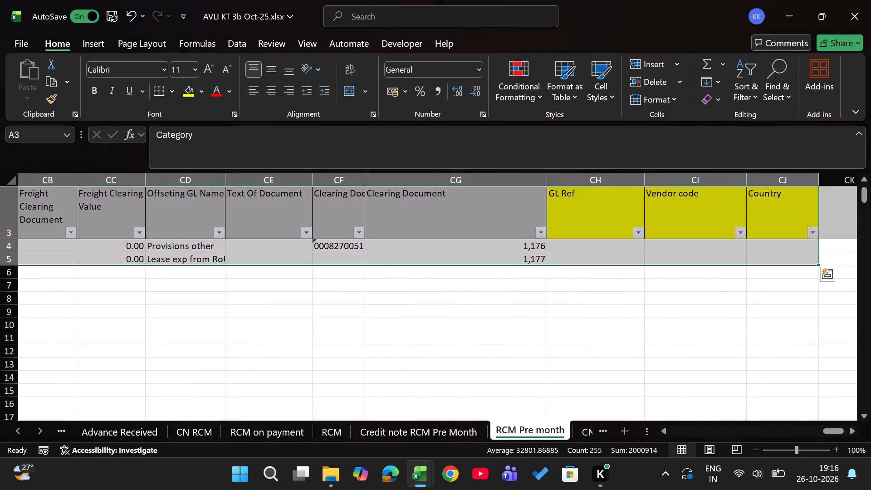
key(ctrl+Page_Up)
key(ctrl+Page_Up)
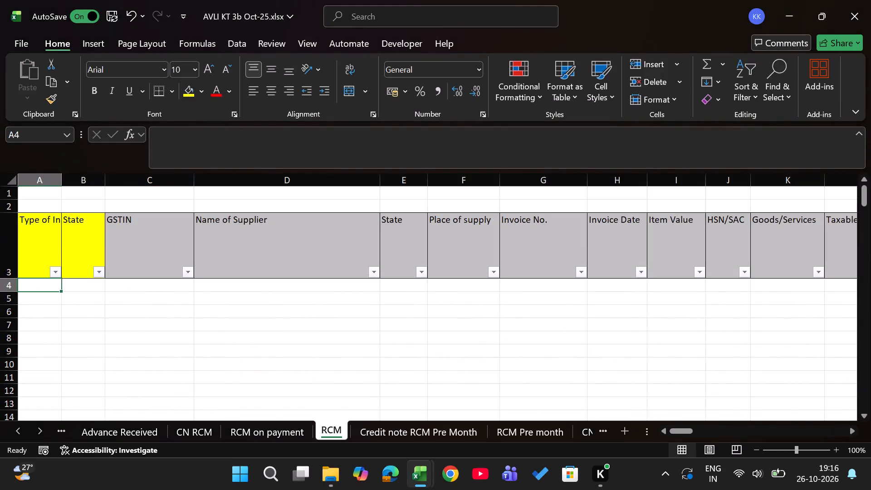
key(ctrl+Page_Up)
key(ctrl+Page_Up)
key(ctrl+Page_Up)
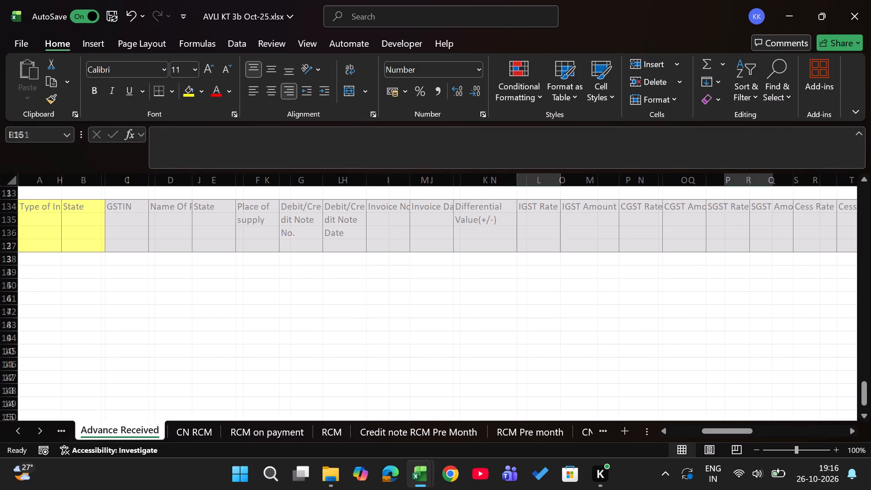
key(ctrl+Page_Up)
key(ctrl+Page_Up)
key(ctrl+Page_Up)
key(ctrl+Page_Up)
key(ctrl+Page_Up)
key(ctrl+Page_Up)
key(ctrl+Page_Up)
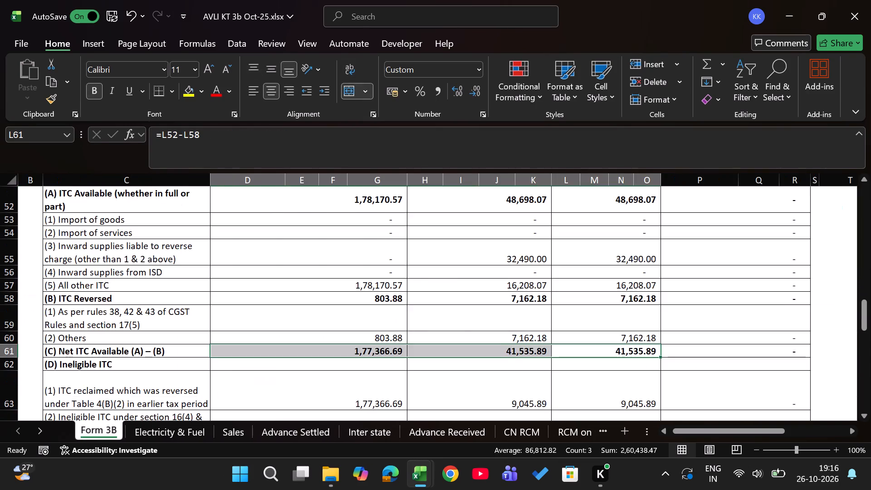
Find the INPUT sheet in the Oct-25 workbook and examine its total IGST, CGST and SGST available as ITC.
key(ctrl+Page_Down)
key(ctrl+Page_Down)
key(ctrl+Page_Down)
key(ctrl+Page_Down)
key(ctrl+Page_Down)
key(ctrl+Page_Down)
key(ctrl+Page_Down)
key(ctrl+Page_Down)
key(ctrl+Page_Down)
key(ctrl+Page_Down)
key(ctrl+Page_Down)
key(ctrl+Page_Down)
key(ctrl+Page_Down)
key(ctrl+Page_Down)
key(ctrl+Page_Down)
key(ctrl+Page_Down)
key(ctrl+Page_Down)
key(ctrl+Page_Down)
key(ctrl+Page_Down)
key(ctrl+Page_Down)
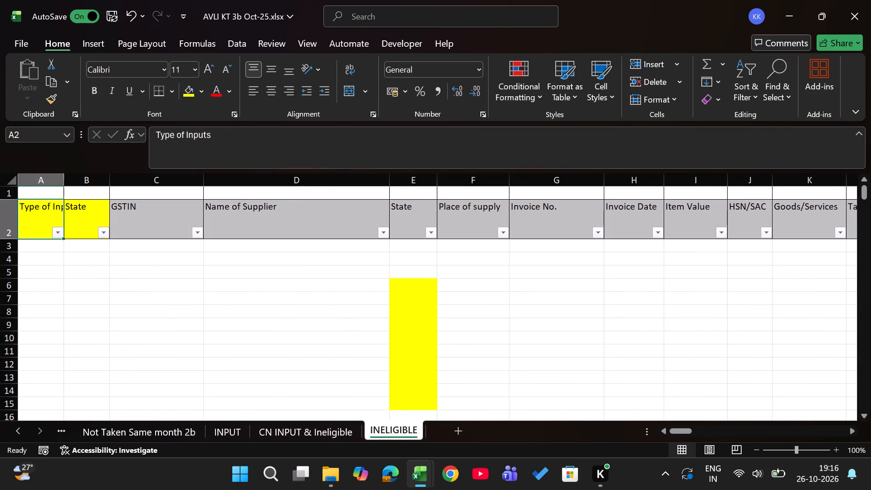
key(ctrl+Page_Up)
key(ctrl+Page_Up)
key(Down)
key(ctrl+Left)
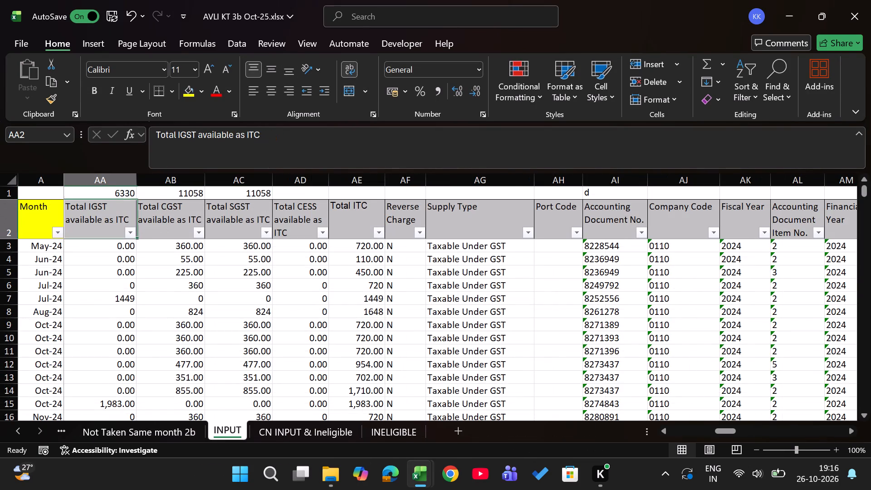
key(Right)
key(Right)
key(Up)
key(ctrl+Right)
key(Right)
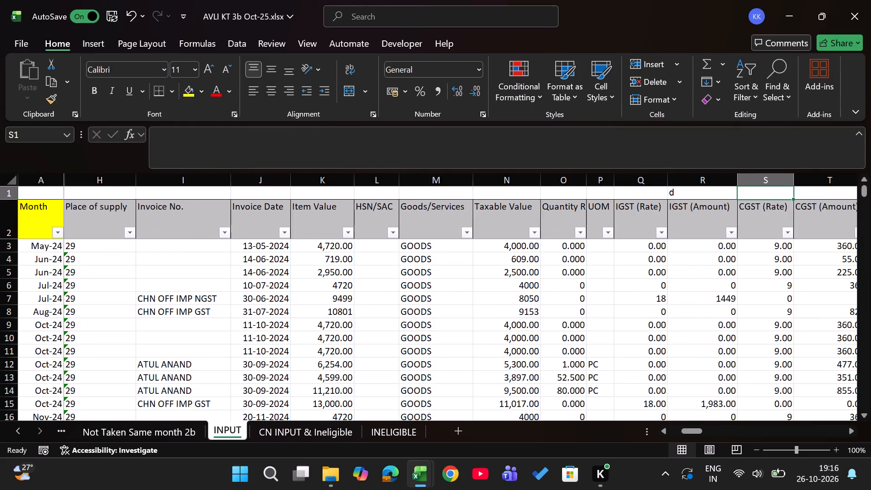
key(Right)
key(Right)
key(Right)
key(Right)
key(Right)
key(Right)
key(ctrl+Right)
key(Right)
key(Right)
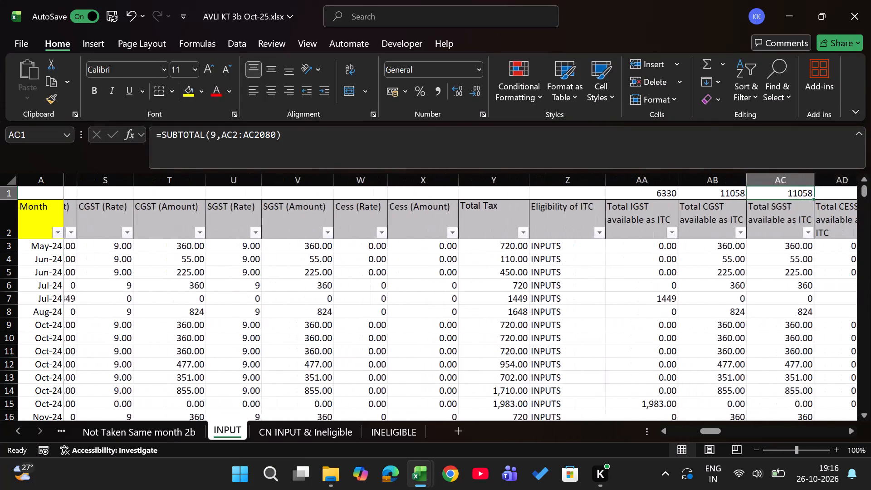
key(Right)
In the console workbook, examine the Oct-25 differences and Books integrated tax formula on the Reco others sheet.
key(alt+Tab)
key(ctrl+Page_Up)
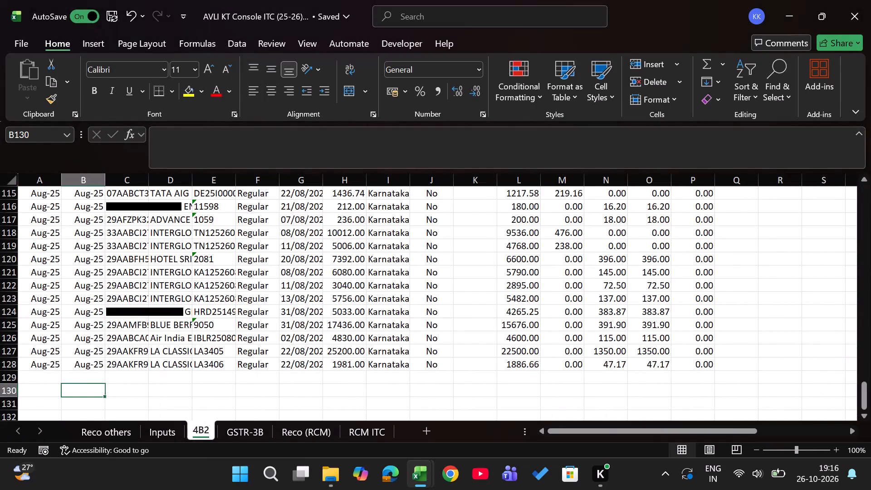
key(ctrl+Page_Up)
key(ctrl+Page_Up)
key(Up)
key(Up)
key(Up)
key(Up)
key(Up)
key(Up)
key(Up)
key(Up)
key(Up)
key(Up)
key(Up)
key(Up)
key(Up)
key(Up)
key(Up)
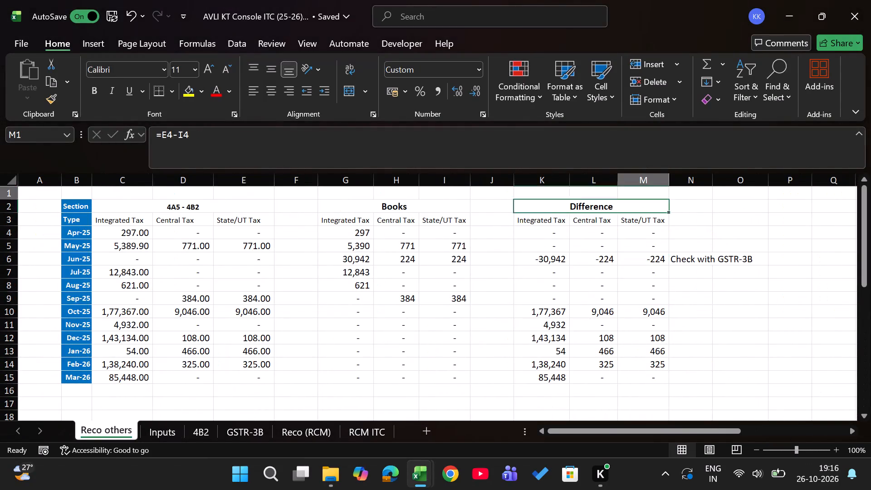
key(Down)
key(Down)
key(Down)
key(Down)
key(Down)
key(Down)
key(Down)
key(Left)
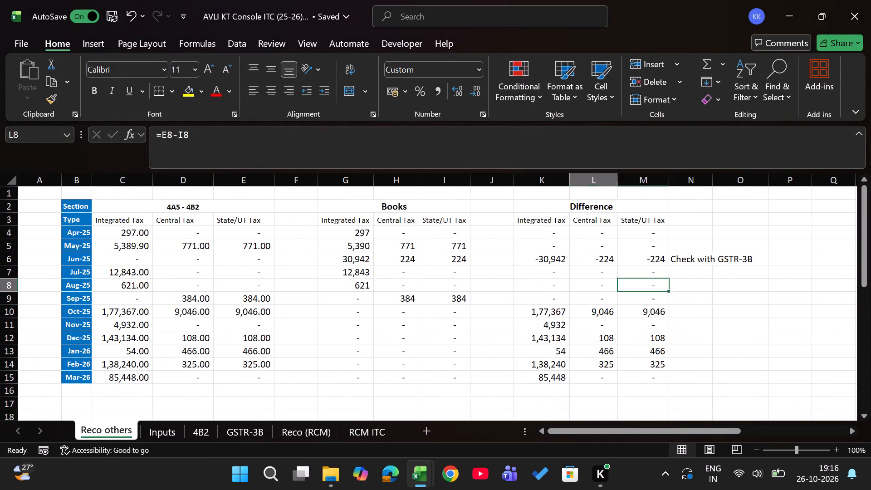
key(Left)
key(Left)
key(Left)
key(Left)
key(Left)
key(Down)
key(Down)
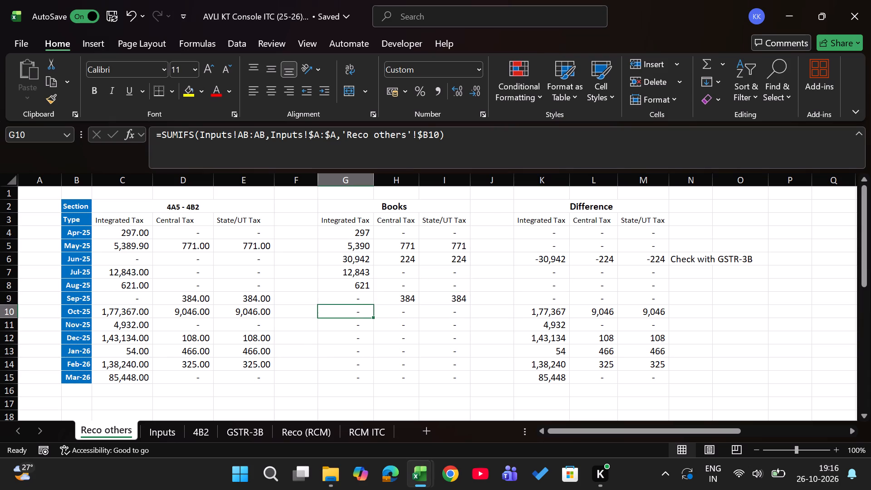
In the Oct-25 workbook, compare the INPUT sheet with Not Taken Same month 2b and inspect the latter's invoice columns.
key(alt+Tab)
key(Right)
key(Down)
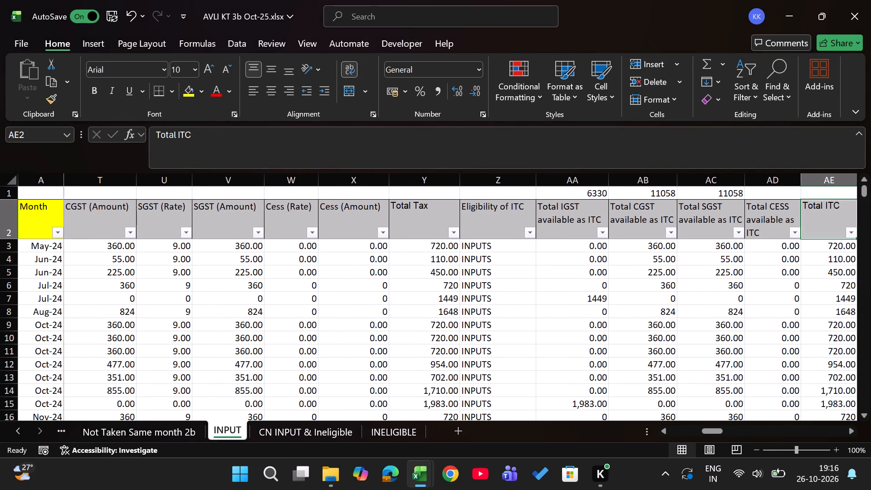
key(ctrl+Page_Down)
key(ctrl+Page_Up)
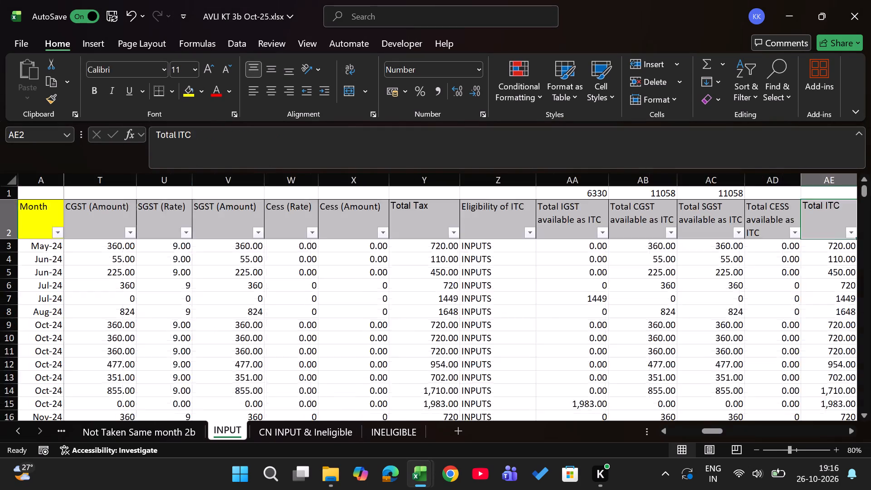
key(ctrl+Page_Up)
key(ctrl+Up)
key(ctrl+Up)
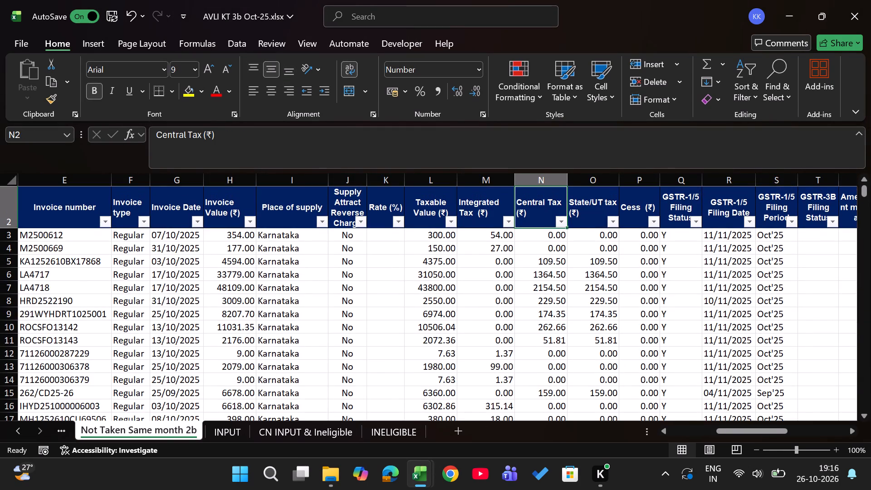
key(ctrl+Left)
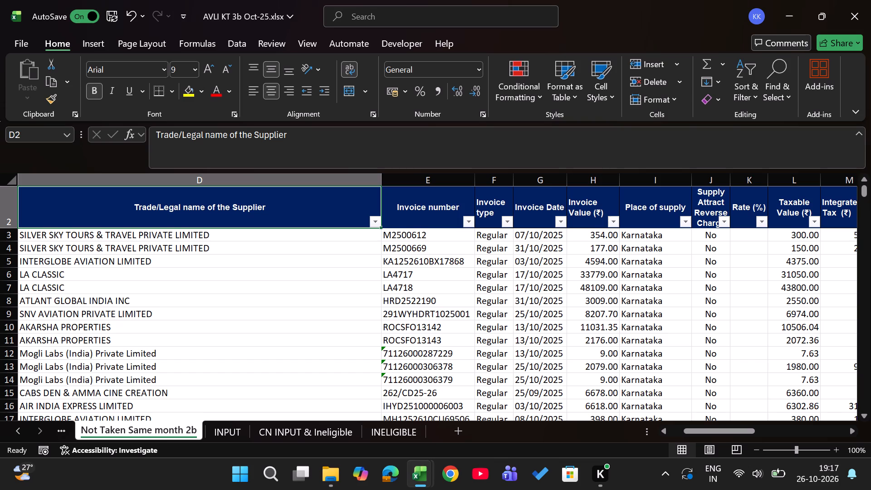
Recheck the console's Inputs and 4B2 sheets and the Oct-25 row on Reco others.
key(alt+Tab)
key(ctrl+Page_Down)
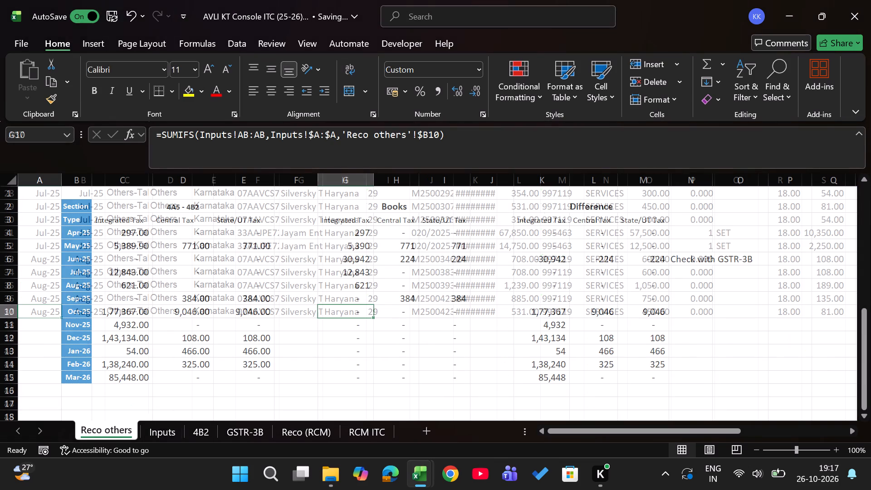
key(ctrl+Page_Down)
key(ctrl+Page_Up)
key(ctrl+Page_Up)
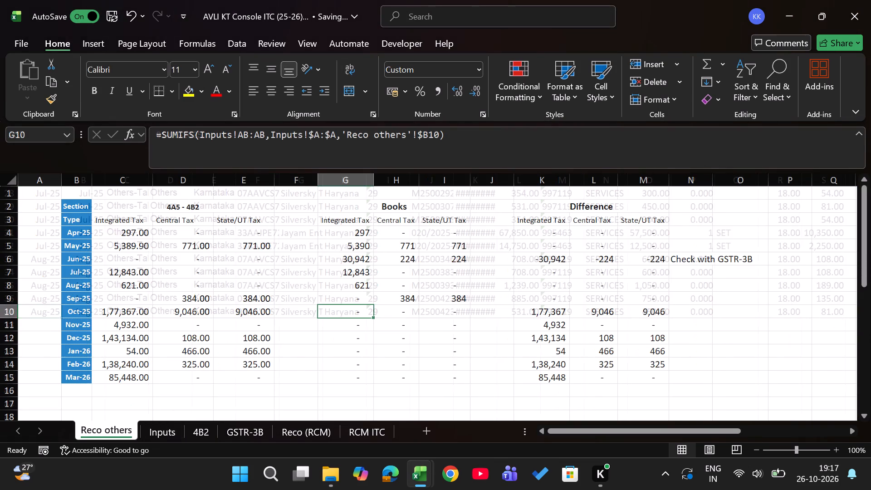
key(Up)
key(Up)
key(Down)
key(Down)
key(alt+Tab)
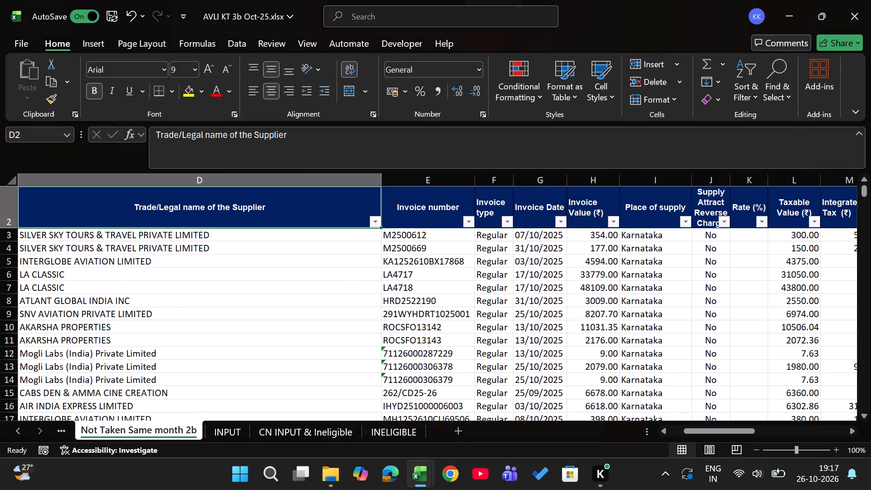
Copy the table with headers, from the Month column onward, from Not Taken Same month 2b into the console's 4B2 sheet at B130.
key(Left)
key(ctrl+Left)
key(ctrl+Left)
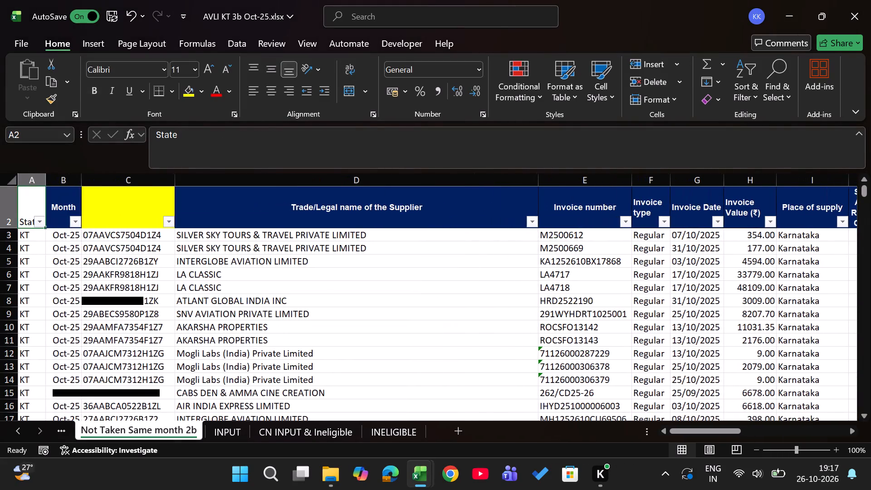
key(Right)
key(ctrl+shift+Down)
key(ctrl+shift+Right)
key(ctrl+shift+Right)
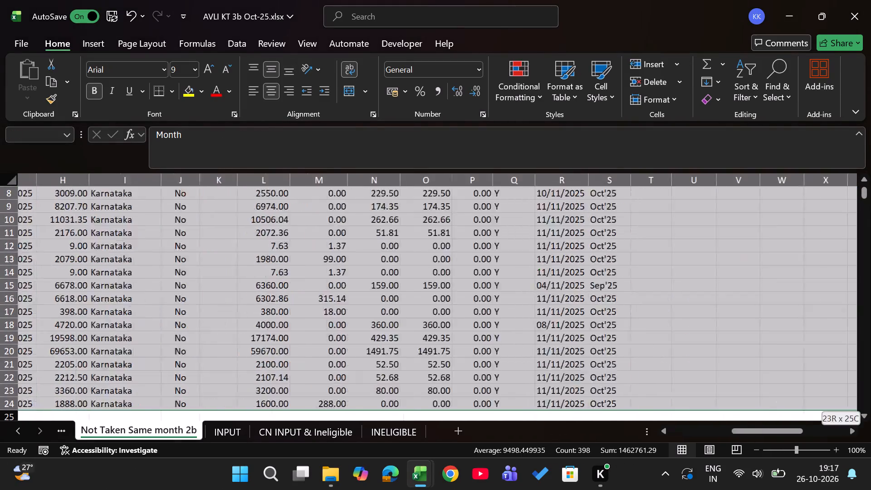
key(ctrl+c)
key(alt+Tab)
key(ctrl+Page_Down)
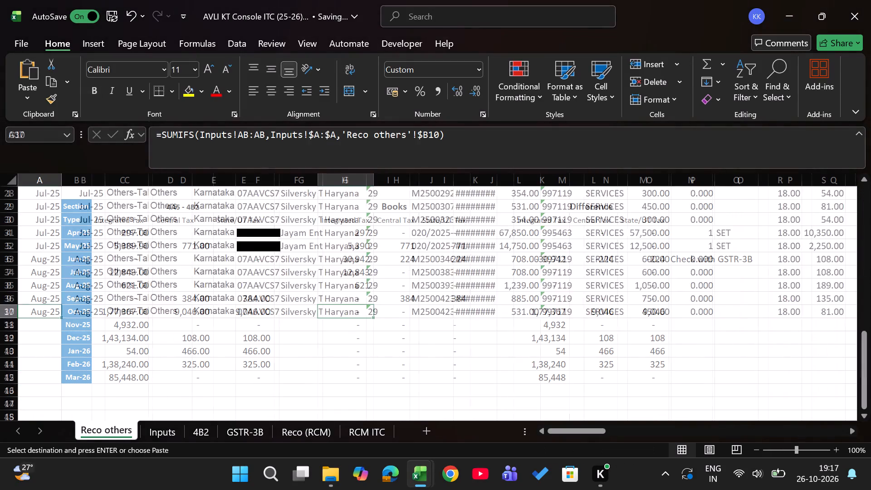
key(ctrl+Page_Down)
key(Down)
key(Up)
key(Return)
Enter Oct-25 in column A for all the pasted 4B2 rows, copying it from B131 and filling A131 to A152.
key(Down)
key(Down)
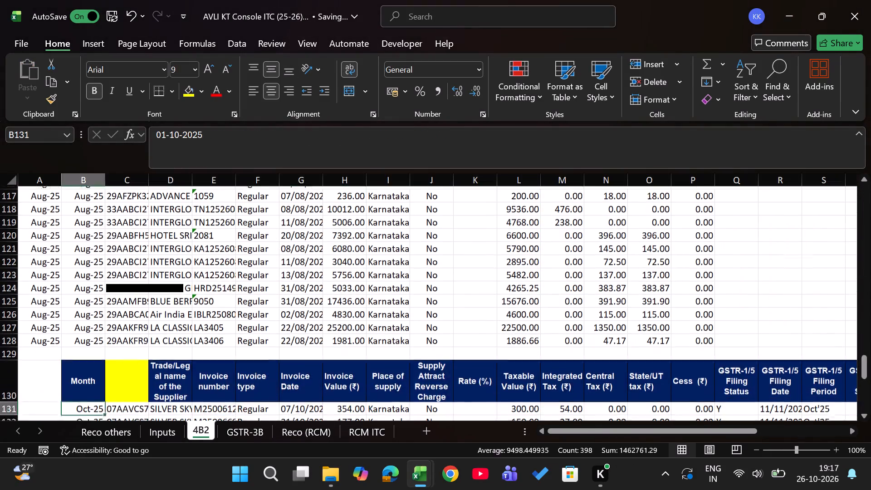
key(Up)
key(ctrl+c)
key(Left)
key(Return)
key(Right)
key(ctrl+Down)
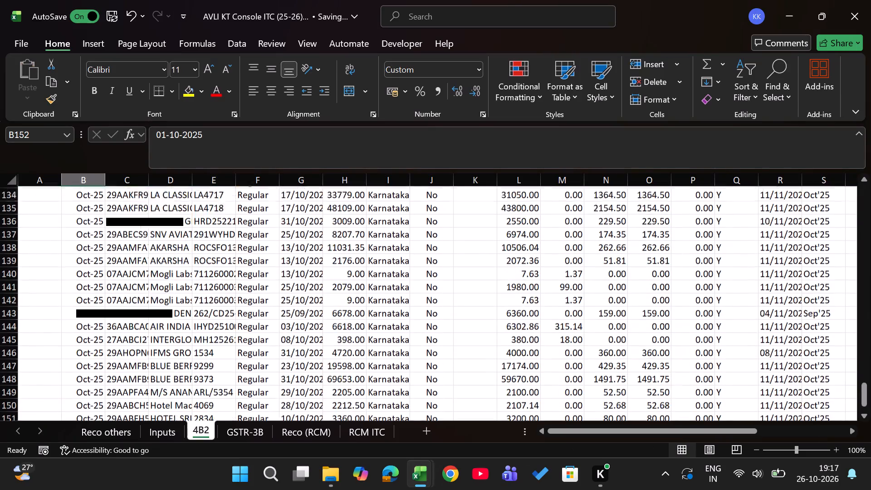
key(Left)
key(ctrl+shift+Up)
key(ctrl+d)
Delete the blank row 129 and the pasted header row 130 on the 4B2 sheet.
key(ctrl+Up)
key(Up)
key(Up)
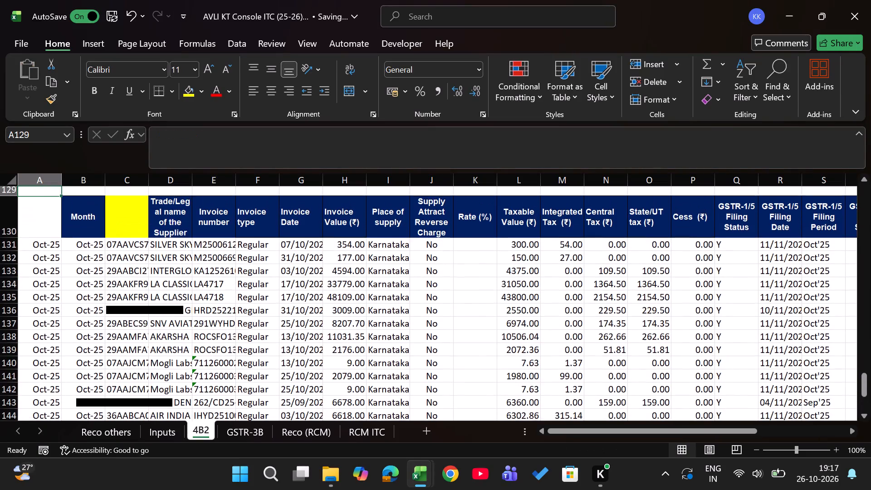
key(shift+space)
key(shift+Down)
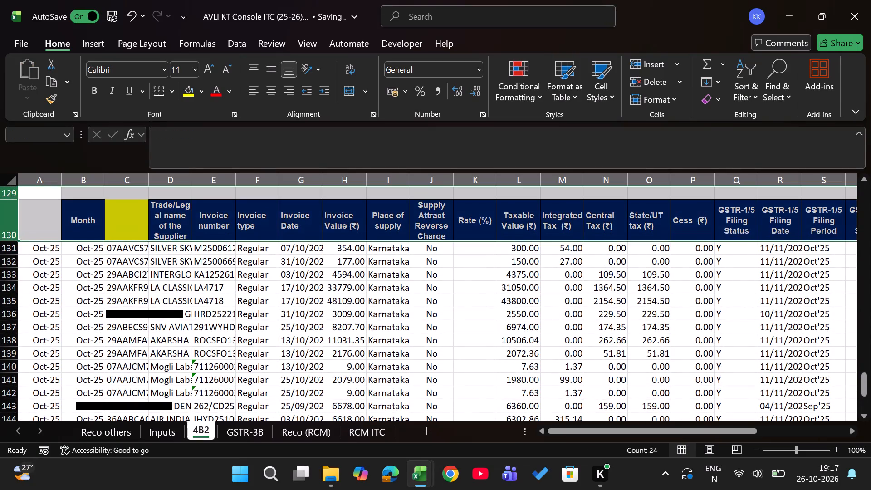
key(ctrl+minus)
key(Up)
key(Up)
key(Up)
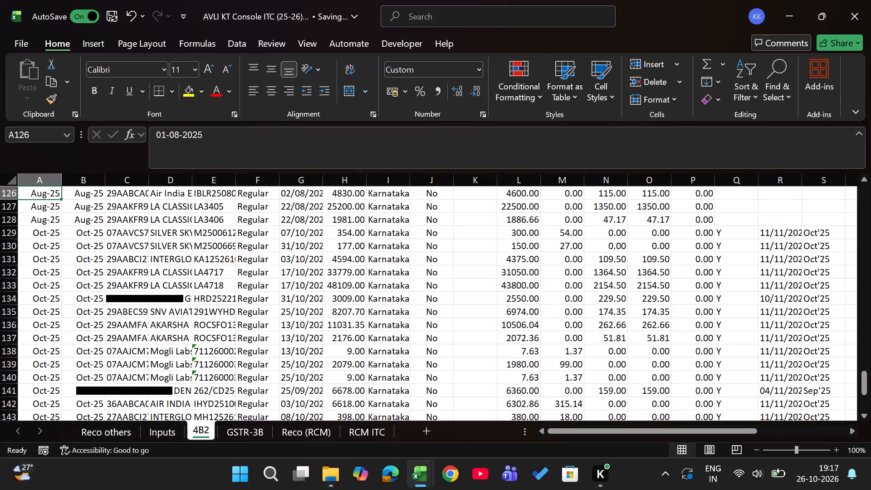
Check the Oct-25 row in the first section of Reco others and the first Oct-25 rows on the 4B2 sheet.
key(ctrl+Page_Up)
key(ctrl+Page_Up)
key(Right)
key(Right)
key(Right)
key(Right)
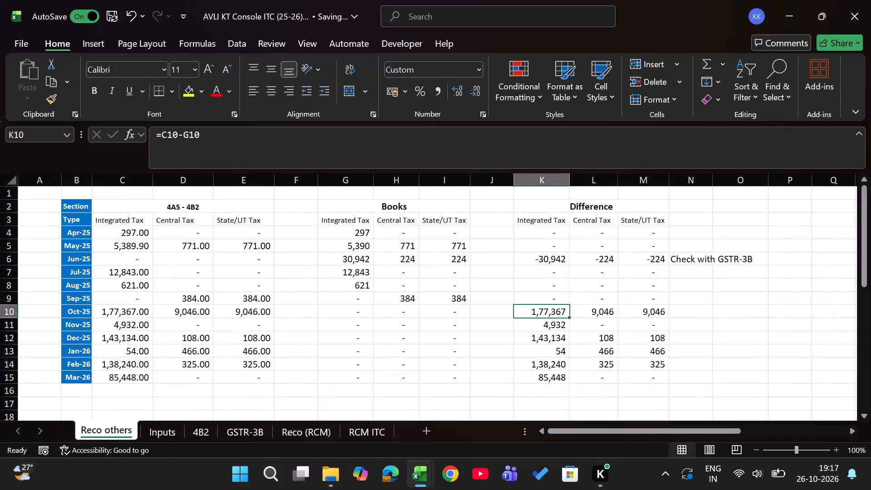
key(Left)
key(Left)
key(Left)
key(ctrl+Page_Down)
key(ctrl+Page_Down)
key(Right)
key(Right)
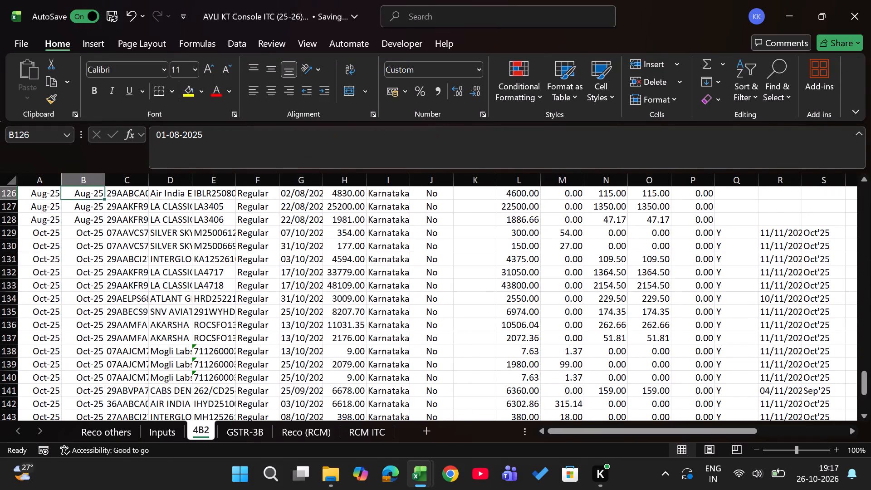
key(Left)
key(Left)
key(Left)
key(Down)
key(Down)
key(Down)
key(Right)
key(Right)
key(Right)
key(Right)
key(Right)
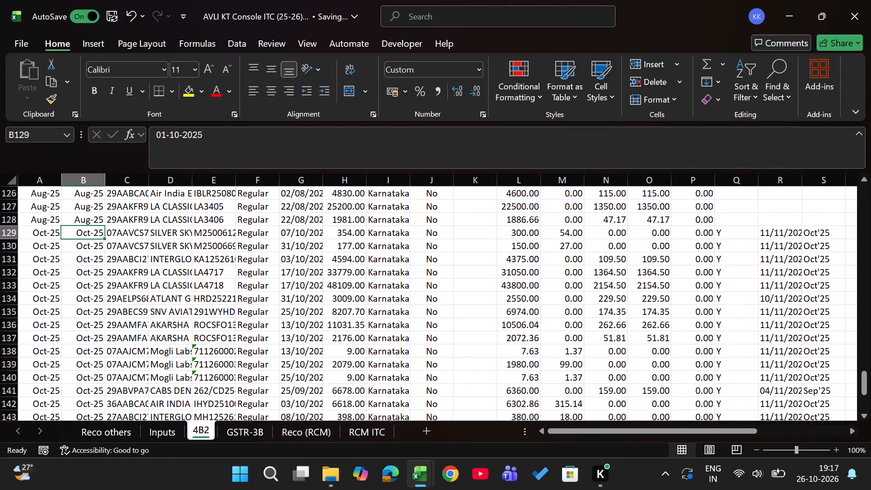
Examine the Oct-25 row in the 4B2 section of Reco others, across the 4B2, Books and Difference columns.
key(ctrl+Up)
key(ctrl+Page_Up)
key(ctrl+Page_Up)
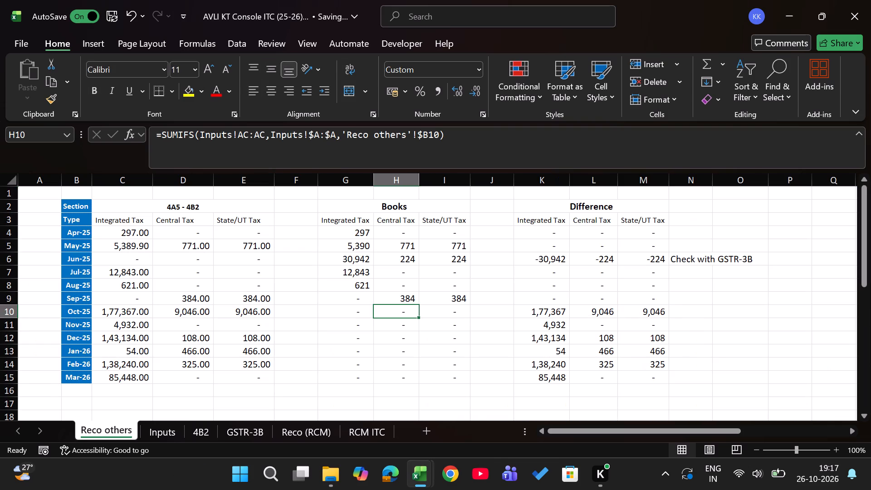
key(Down)
key(Down)
key(Down)
key(Down)
key(Down)
key(Down)
key(Down)
key(Down)
key(Down)
key(Down)
key(Down)
key(Down)
key(Down)
key(Down)
key(Down)
key(Down)
key(Down)
key(Down)
key(Down)
key(Down)
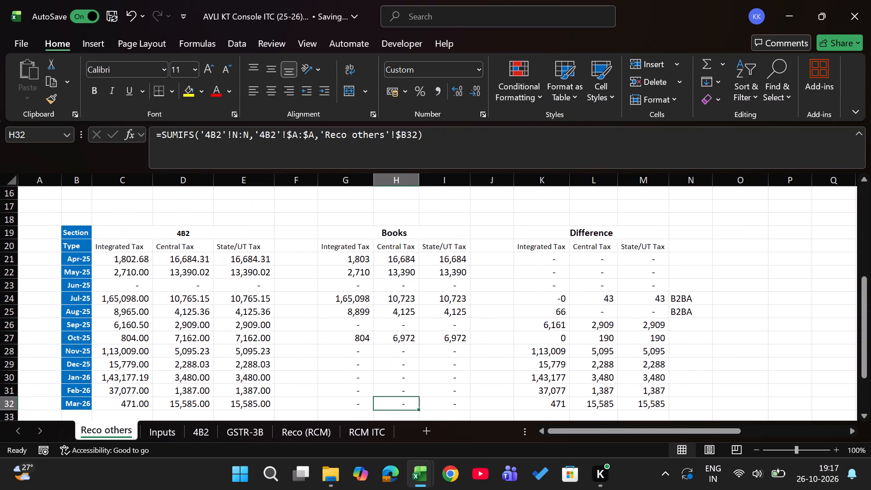
key(Up)
key(Up)
key(Up)
key(Up)
key(Up)
key(Left)
key(Left)
key(Left)
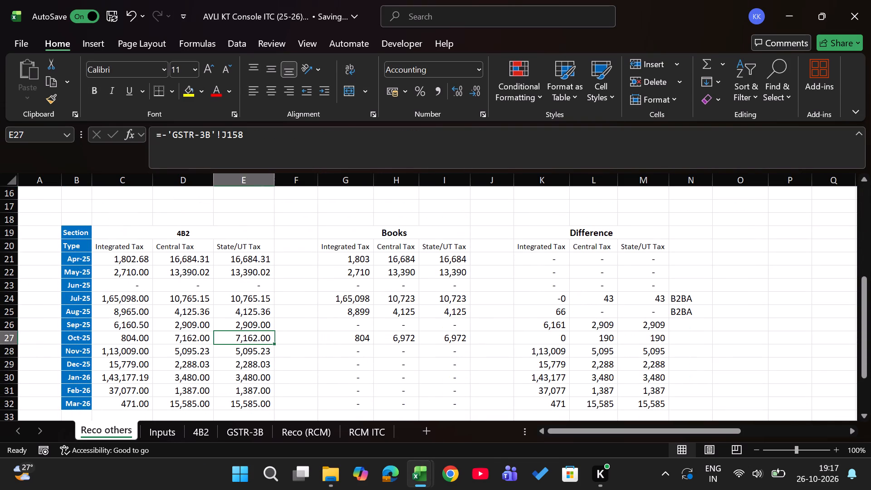
key(Right)
key(Right)
key(Right)
key(Right)
key(Right)
key(Right)
key(Right)
key(Right)
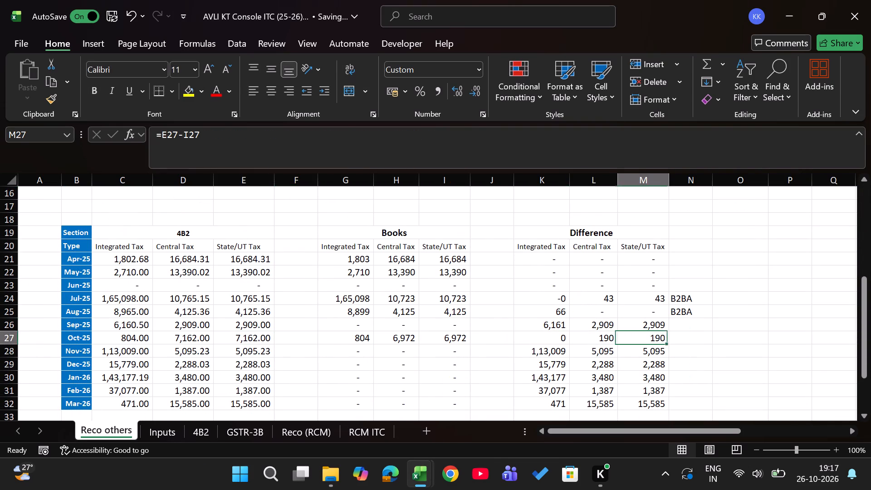
key(Left)
key(Left)
key(Right)
key(Right)
key(Right)
In the Oct-25 workbook, examine the tax columns of Not Taken Same month 2b and the notes far below the table.
key(alt+Tab)
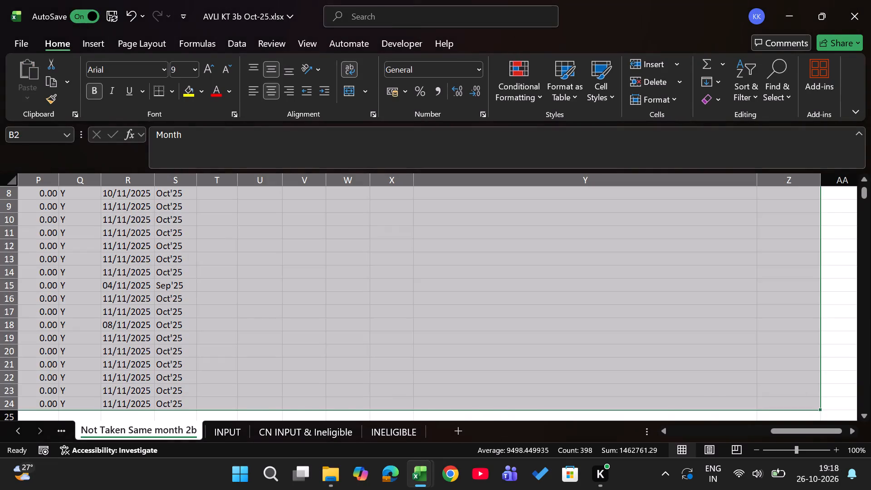
key(Down)
key(Right)
key(Right)
key(Right)
key(Right)
key(Right)
key(Right)
key(Right)
key(Right)
key(Right)
key(Right)
key(Right)
key(Right)
key(Right)
key(Right)
key(Right)
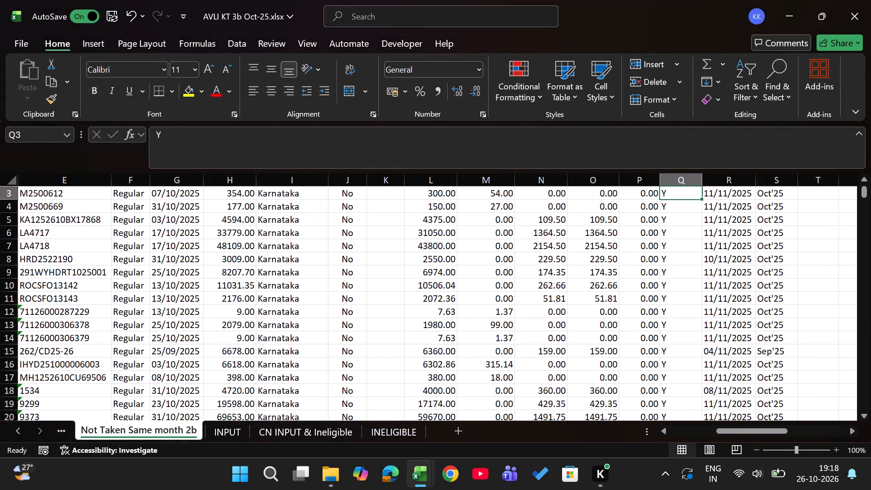
key(Left)
key(Left)
key(ctrl+Down)
key(ctrl+Down)
key(Down)
key(Down)
key(Up)
key(Up)
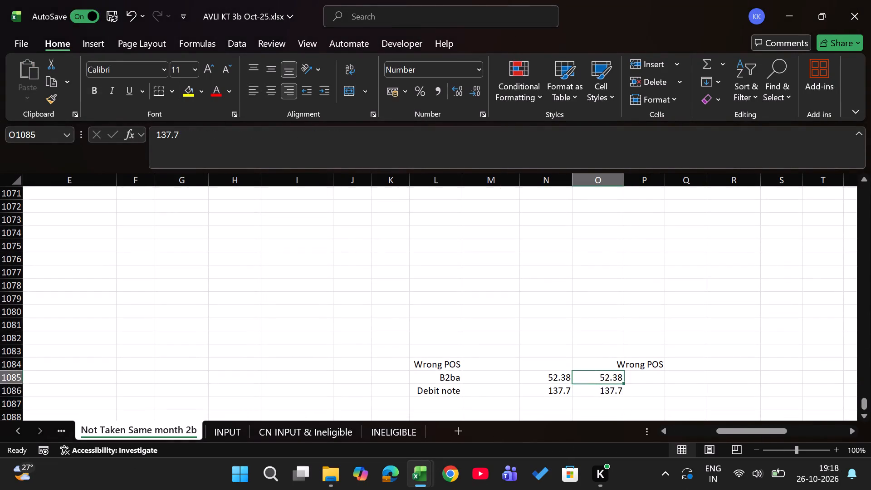
key(shift+Down)
key(Left)
Enter the remark "B2BA and Debit note" in N27 of the console's Reco others, beside the Oct-25 4B2 difference.
key(alt+Tab)
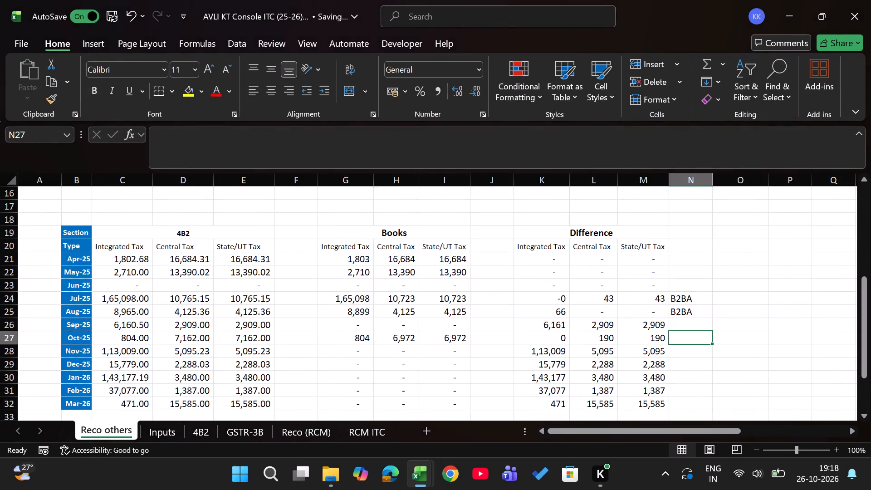
key(Up)
key(Down)
key(shift+b)
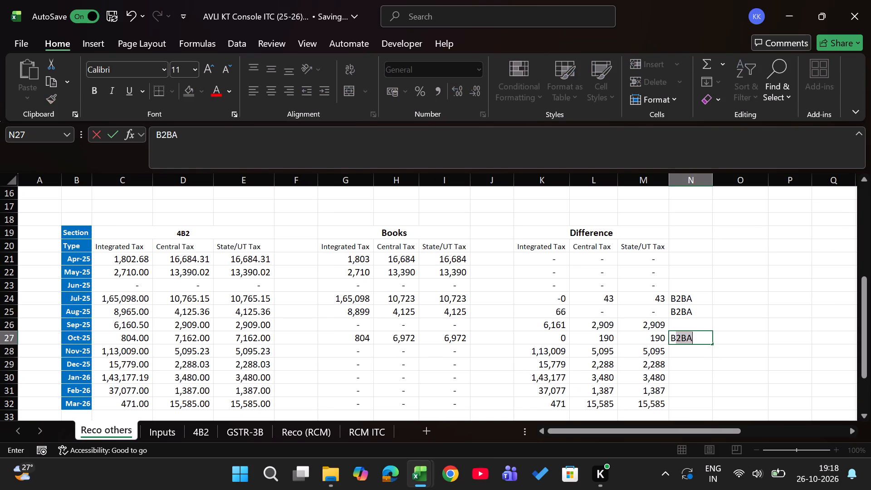
key(Right)
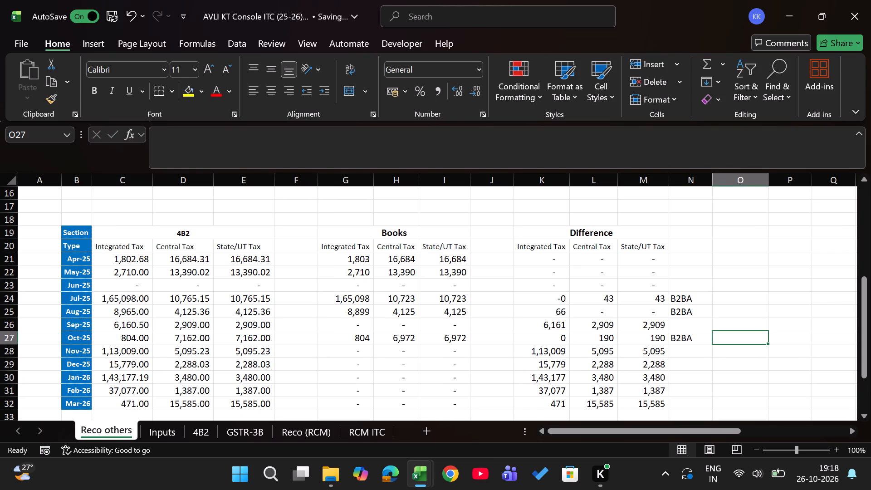
key(Left)
key(F2)
key(space)
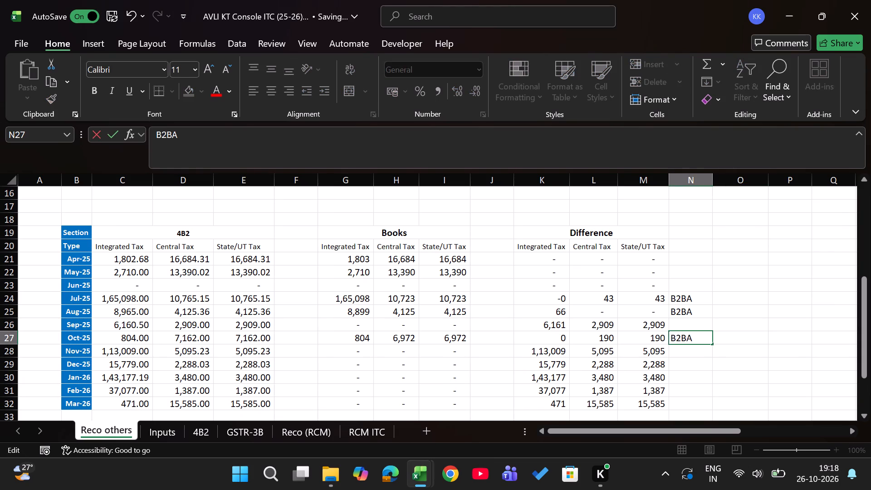
text(and)
key(space)
text(Debit note)
key(Return)
Copy the INPUT table with headers, from the Month column onward, from the Oct-25 workbook into the console's Inputs sheet at B39.
key(alt+Tab)
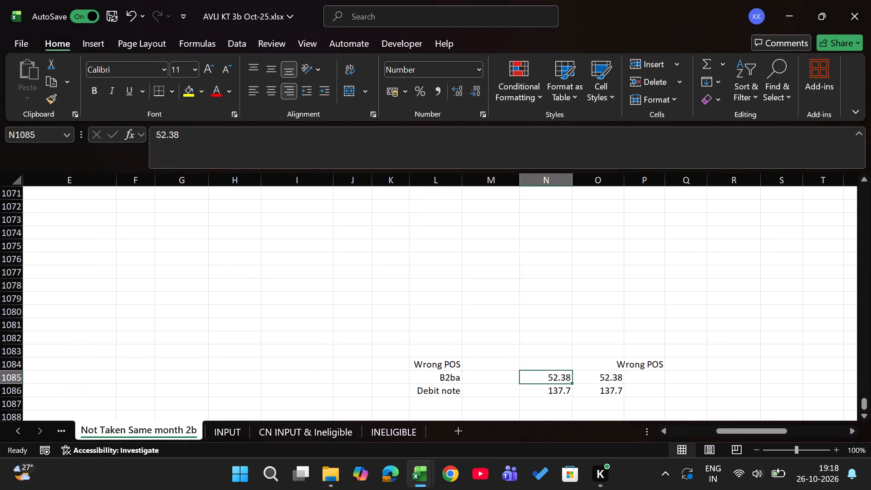
key(ctrl+Up)
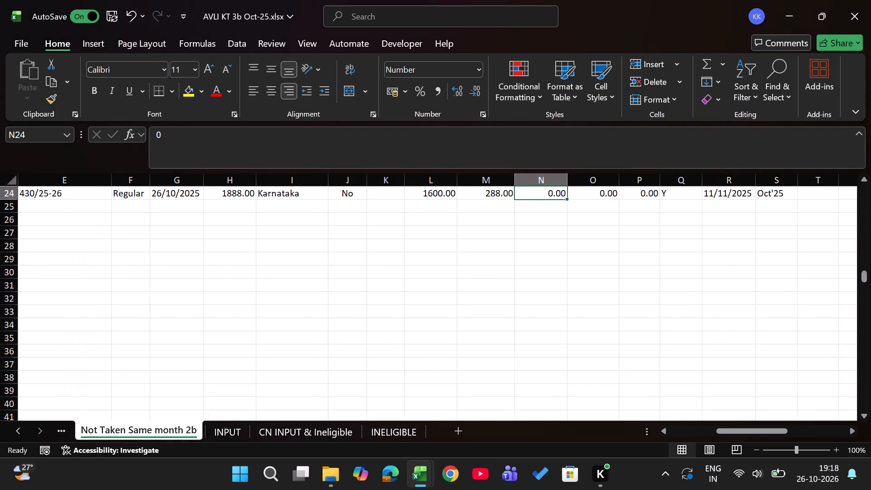
key(ctrl+Up)
key(ctrl+Page_Down)
key(Left)
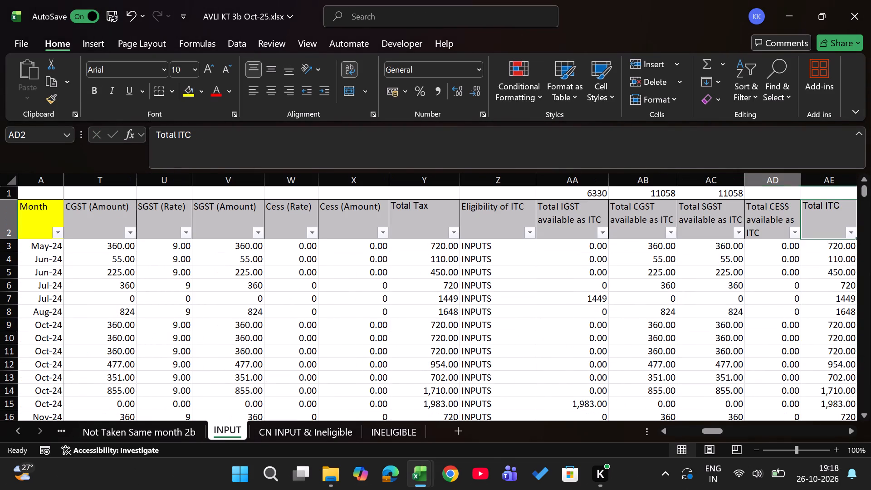
key(Left)
key(Left)
key(ctrl+Left)
key(Right)
key(Left)
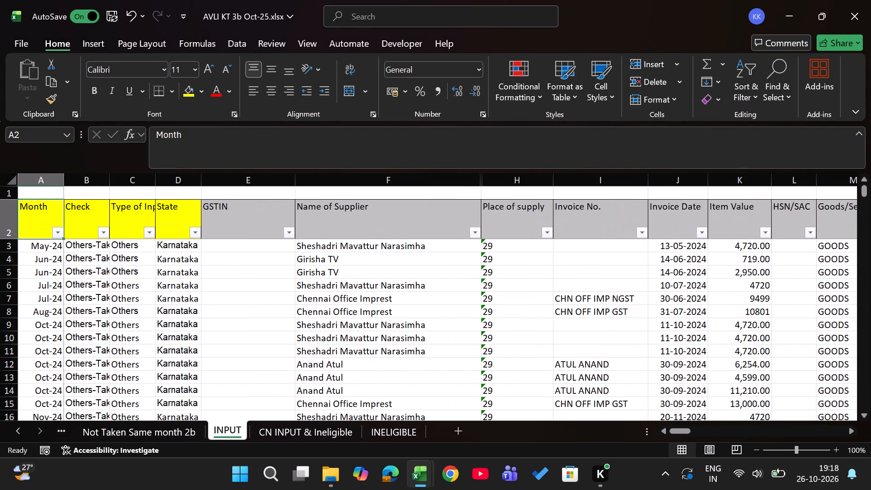
key(ctrl+shift+Down)
key(ctrl+shift+Right)
key(ctrl+c)
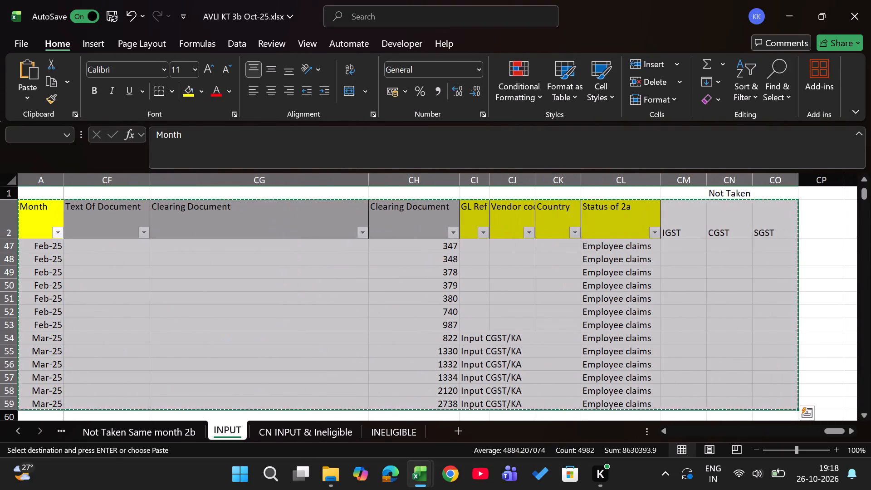
key(alt+Tab)
key(ctrl+Page_Down)
key(Left)
key(Right)
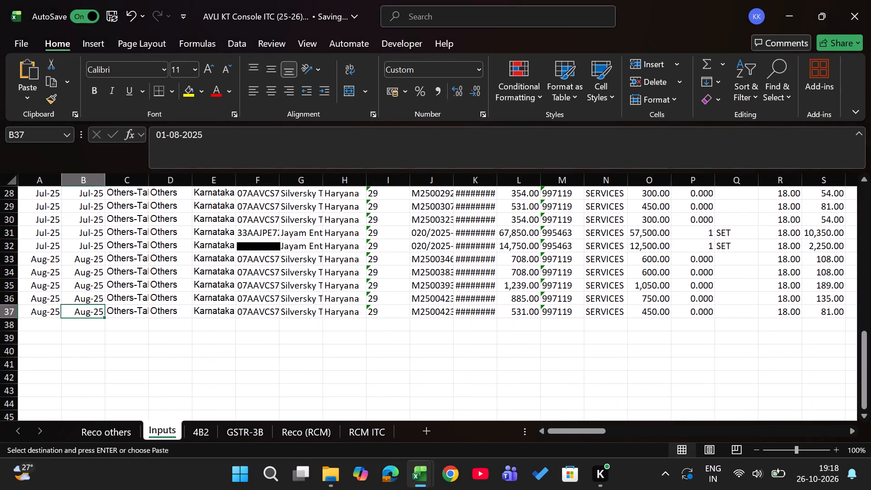
key(Down)
key(Down)
key(Return)
Label the pasted rows of the Inputs sheet as Oct-25 in column A, filling from A40 down to A96.
key(Down)
key(Down)
key(ctrl+Down)
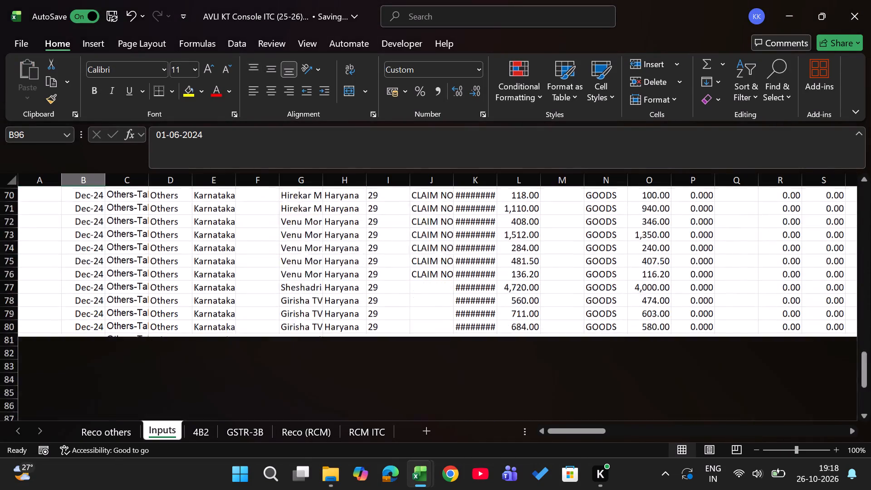
key(ctrl+Up)
key(Left)
key(Up)
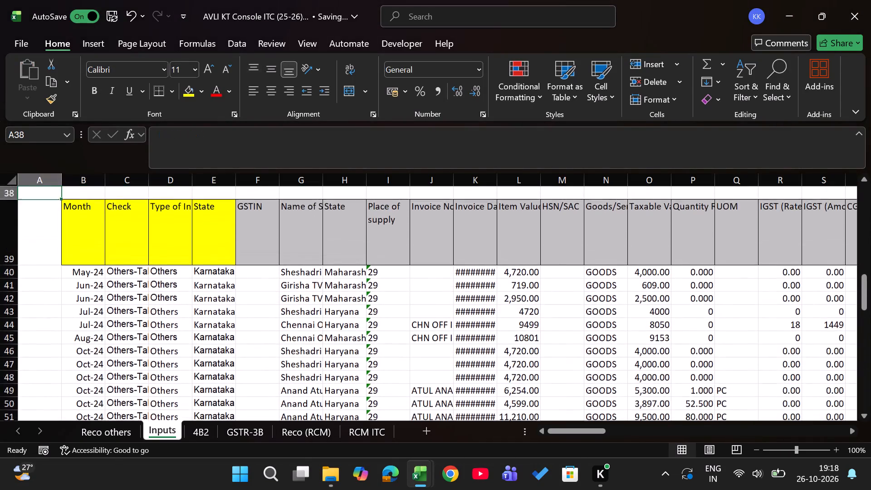
key(Up)
key(Up)
key(Down)
key(Down)
key(Down)
key(Down)
key(Down)
key(Up)
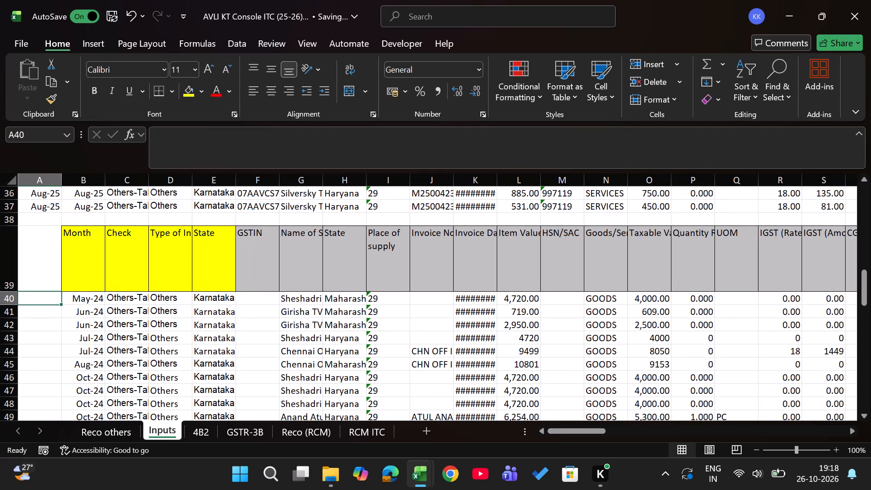
text(ct)
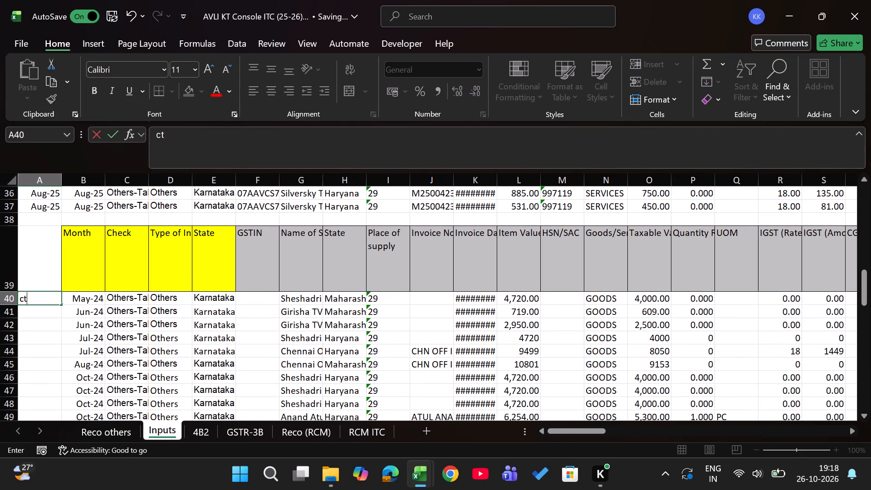
key(2)
key(BackSpace)
key(BackSpace)
key(BackSpace)
key(BackSpace)
text(oct)
text(25)
key(Return)
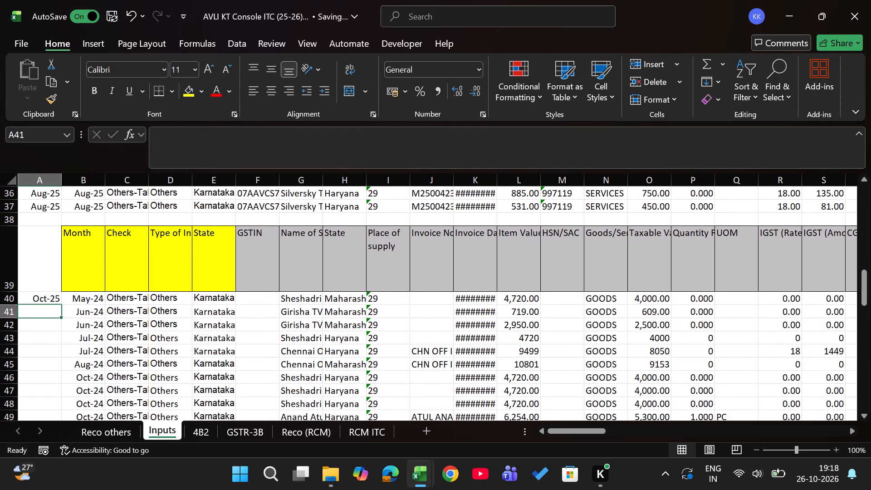
key(Right)
key(ctrl+Down)
key(Left)
key(ctrl+shift+Up)
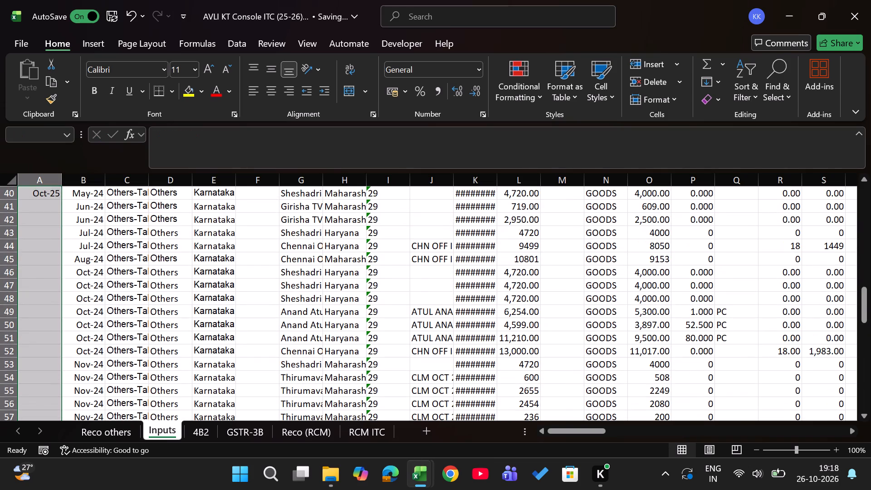
key(ctrl+d)
Delete the blank row 38 and the pasted header row 39 from the Inputs sheet.
key(ctrl+Up)
key(Up)
key(Up)
key(Up)
key(Down)
key(shift+space)
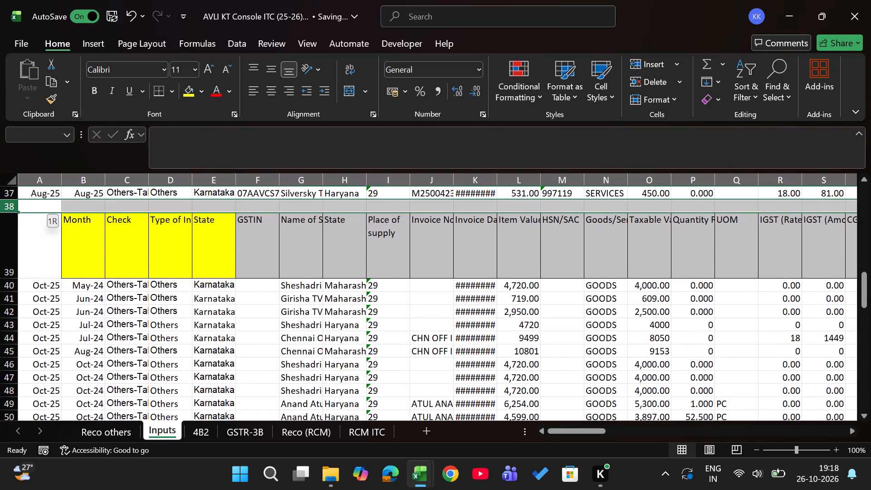
key(shift+Down)
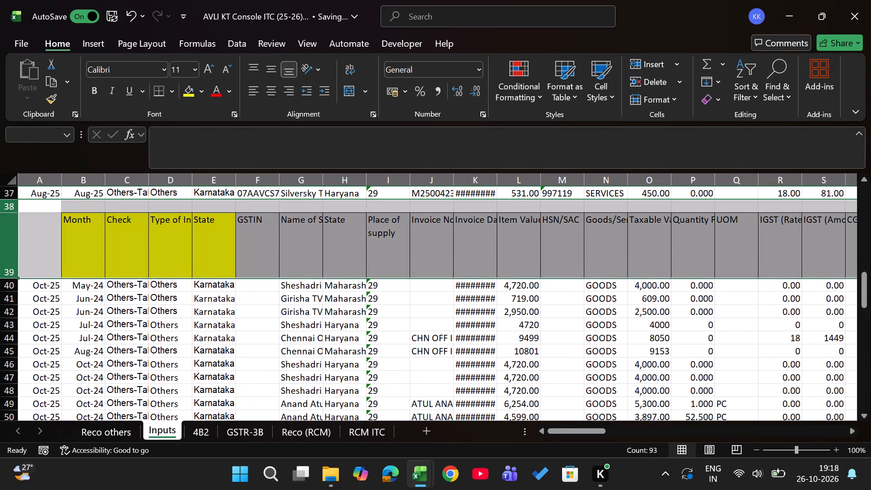
key(ctrl+minus)
key(Right)
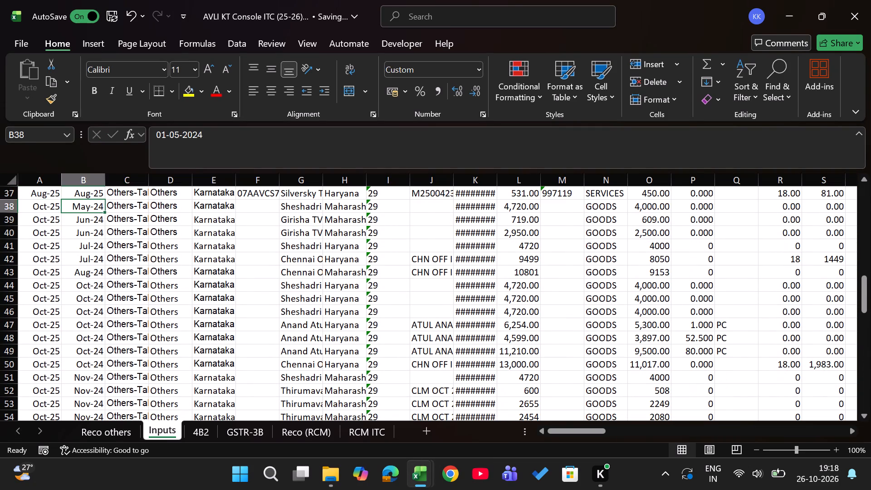
In Reco others, examine the upper table's Oct-25 row across the Difference and Books columns.
key(ctrl+Page_Up)
key(Left)
key(Up)
key(Up)
key(Up)
key(Up)
key(Up)
key(Up)
key(Up)
key(Up)
key(Up)
key(Up)
key(Up)
key(Up)
key(Up)
key(Up)
key(Up)
key(Up)
key(Up)
key(Up)
key(Up)
key(Up)
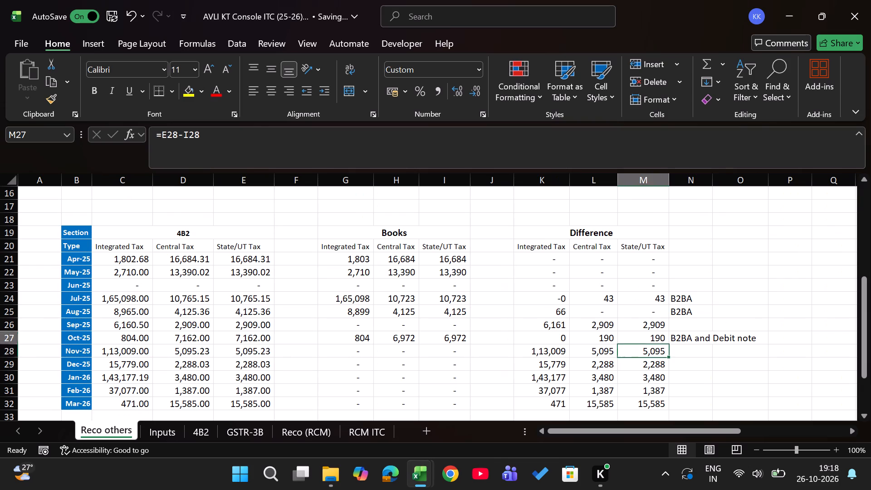
key(Down)
key(Down)
key(Down)
key(Down)
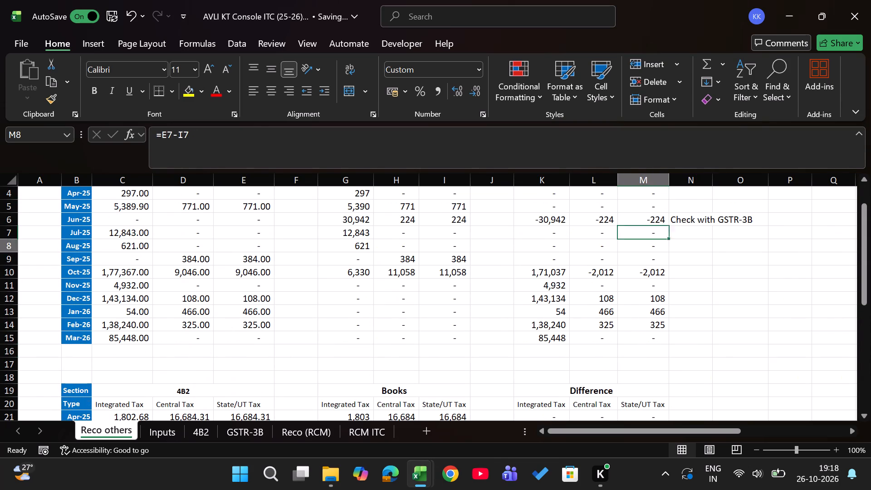
key(Down)
key(Left)
key(Left)
key(Left)
key(Left)
key(Down)
key(Left)
key(Left)
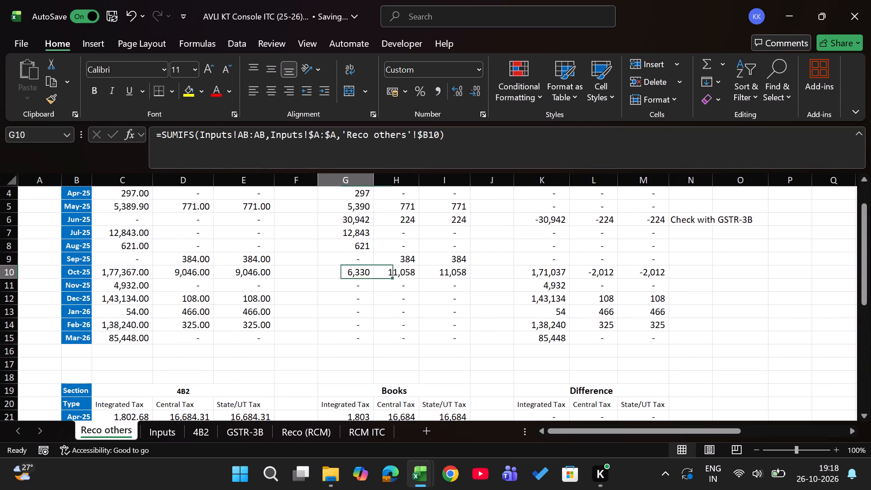
key(Left)
key(Left)
In the Oct-25 workbook, examine the Input Manual sheet's amounts, posting dates and previous-month tax descriptions.
key(alt+Tab)
key(ctrl+Page_Up)
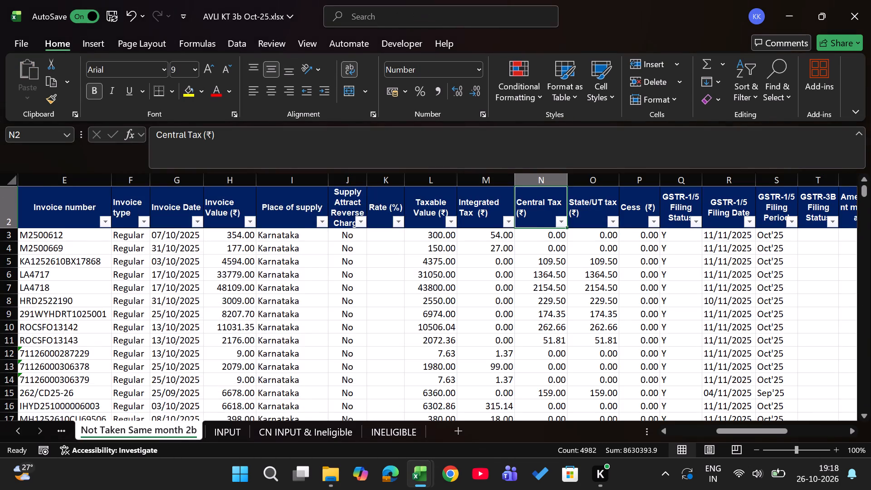
key(ctrl+Page_Up)
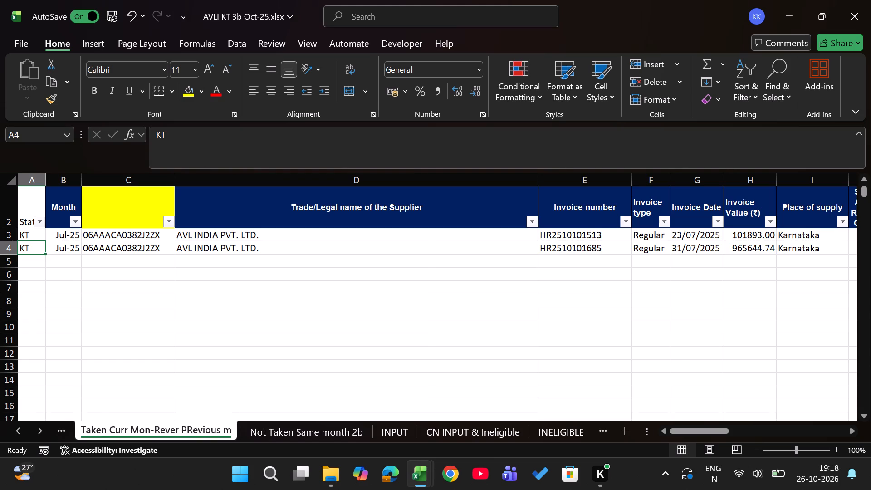
key(ctrl+Page_Up)
key(Left)
key(Left)
key(Right)
key(Right)
key(Right)
key(Right)
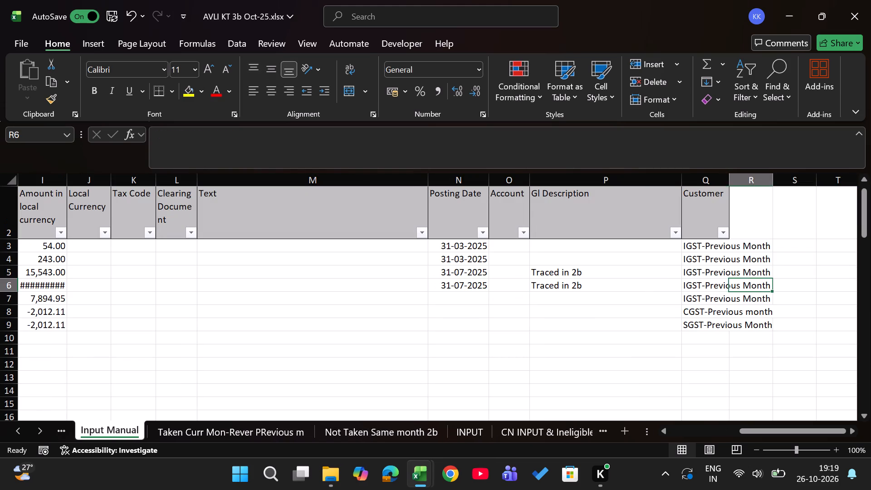
key(Left)
key(ctrl+Up)
key(Down)
key(Up)
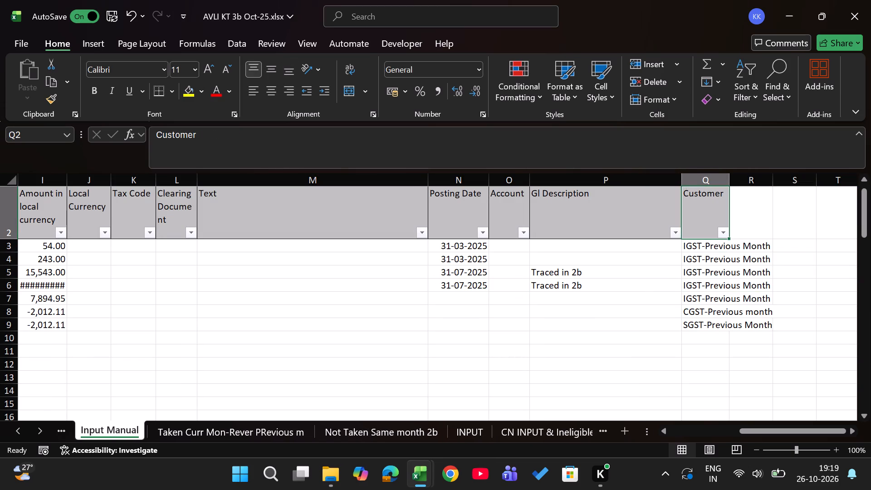
Copy the Document Number cells C3:C9 from Input Manual into the console's Inputs sheet at K95, below the Oct-25 rows.
key(Down)
key(ctrl+Left)
key(ctrl+Left)
key(ctrl+Left)
key(ctrl+Left)
key(ctrl+Left)
key(ctrl+Left)
key(ctrl+Left)
key(ctrl+Left)
key(ctrl+Left)
key(ctrl+Left)
key(ctrl+Left)
key(ctrl+Left)
key(ctrl+Left)
key(ctrl+Left)
key(ctrl+Left)
key(ctrl+Left)
key(ctrl+Left)
key(ctrl+Left)
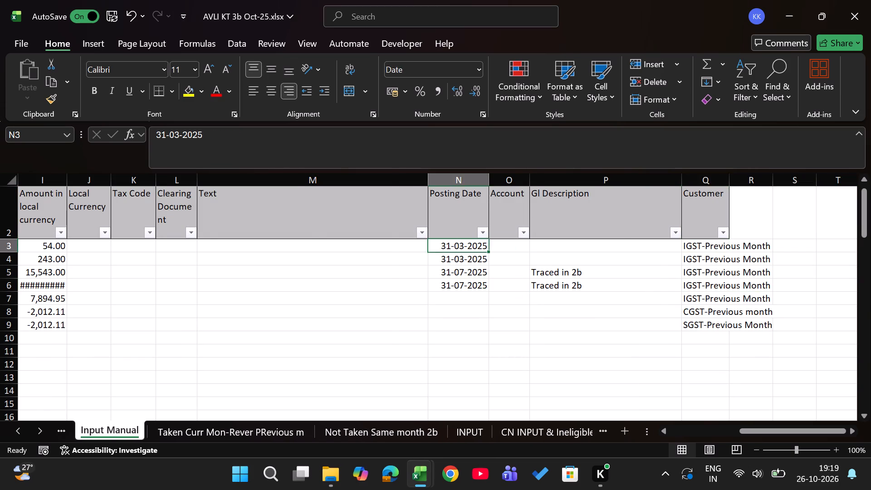
key(Right)
key(Right)
key(shift+Down)
key(shift+Down)
key(shift+Down)
key(shift+Down)
key(shift+Down)
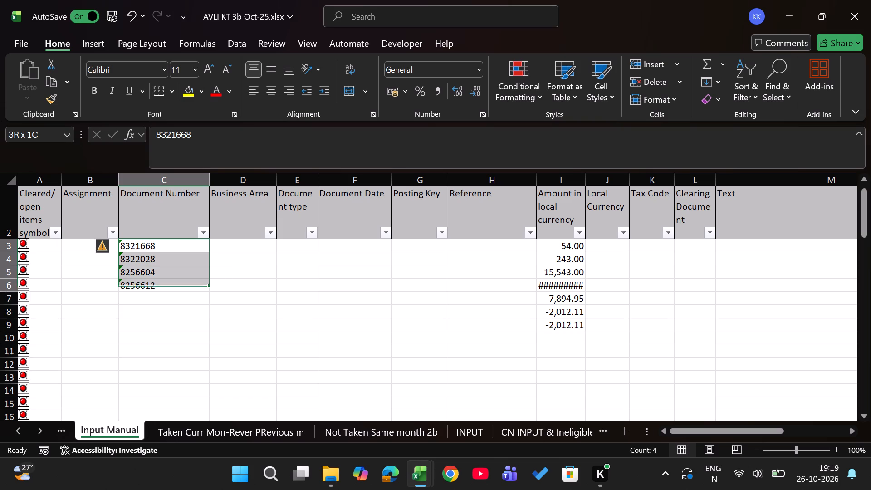
key(shift+Down)
key(ctrl+c)
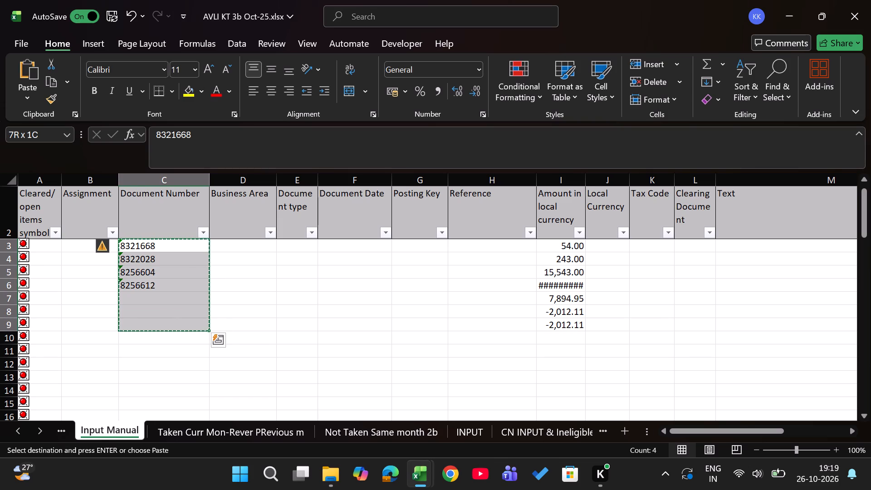
key(alt+Tab)
key(ctrl+Page_Down)
key(Down)
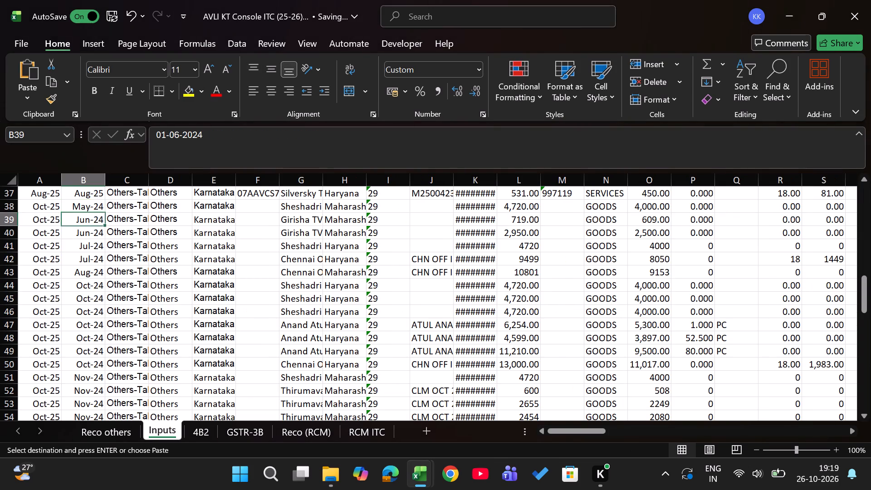
key(Right)
key(ctrl+Down)
key(Down)
key(Down)
key(Down)
key(Up)
key(Up)
key(Right)
key(Right)
key(Right)
key(Right)
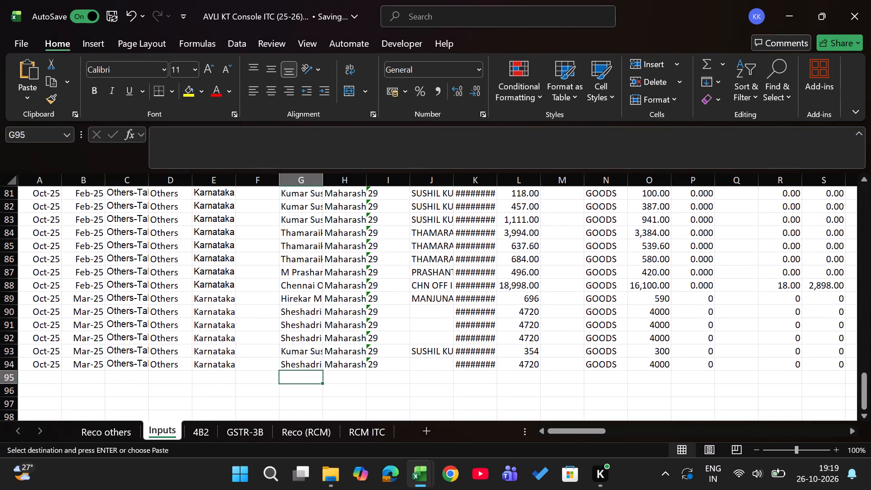
key(Right)
key(Right)
key(Right)
key(Right)
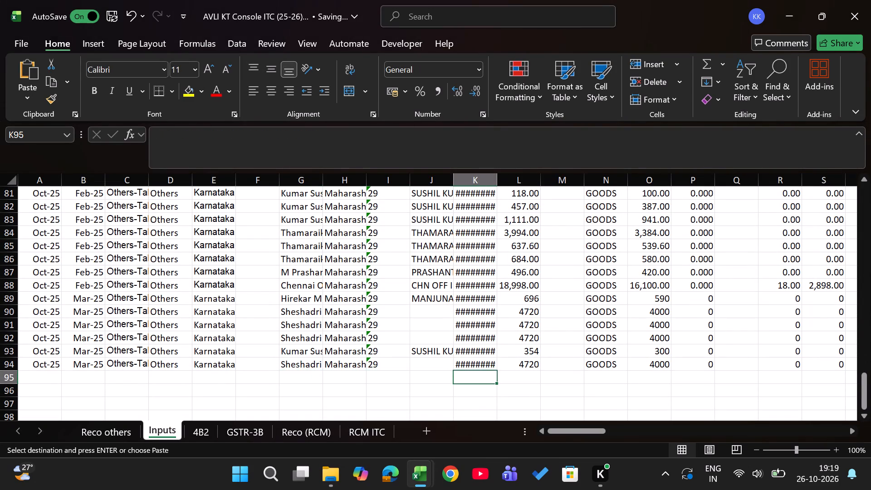
key(Return)
Copy the IGST amounts I3:I7 from the Oct-25 Input Manual sheet into the console's Inputs sheet starting at AB95.
key(Left)
key(Left)
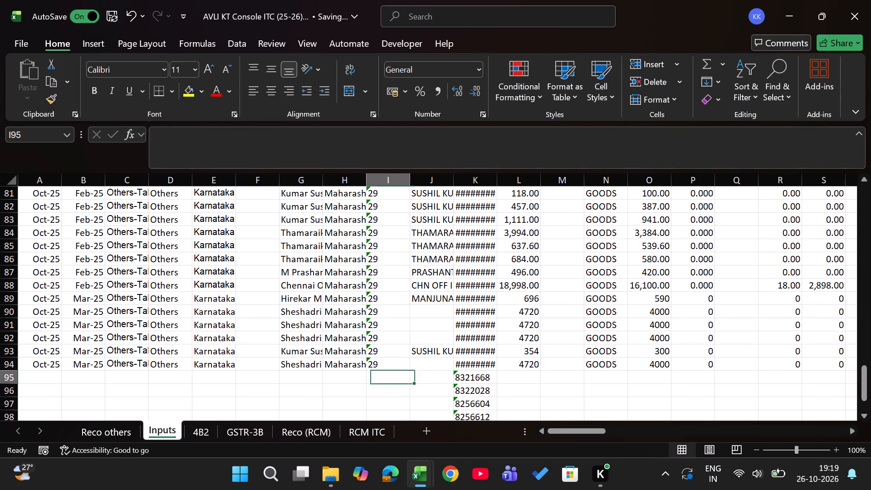
key(Left)
key(Left)
key(Right)
key(alt+Tab)
key(Right)
key(Right)
key(Right)
key(Right)
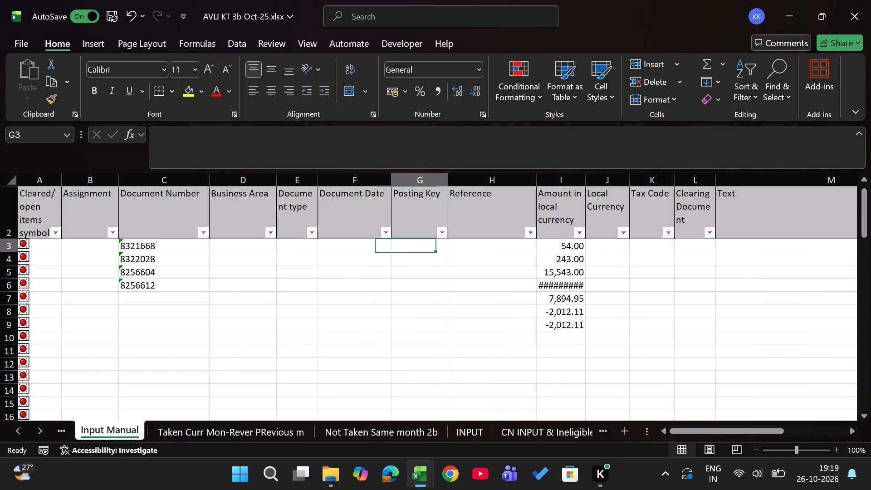
key(Right)
key(Right)
key(shift+Down)
key(shift+Down)
key(shift+Down)
key(shift+Down)
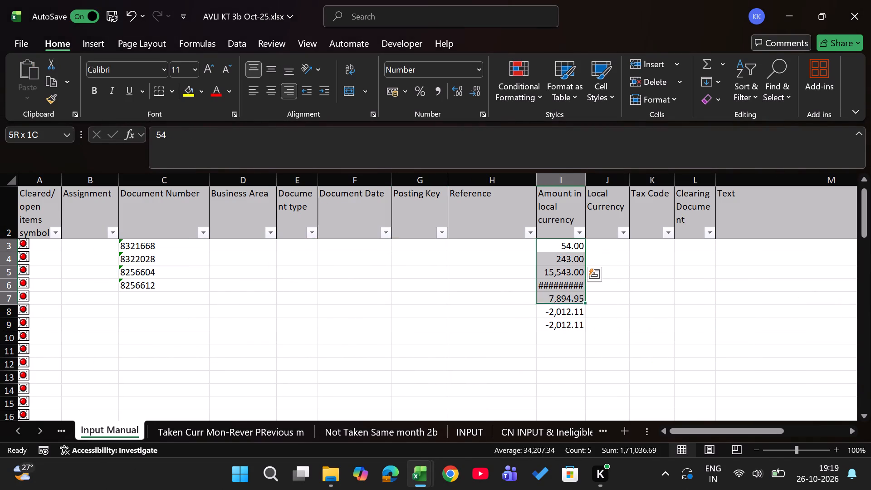
key(shift+Down)
key(ctrl+c)
key(alt+Tab)
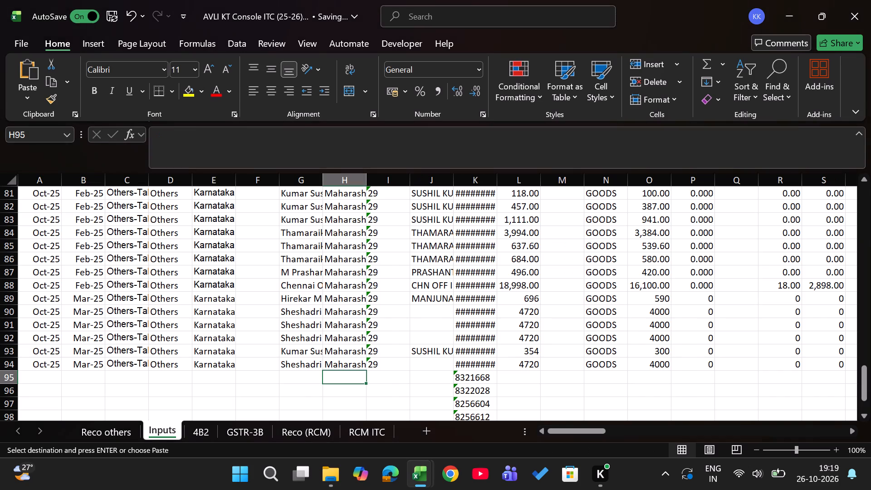
key(alt+Tab)
key(shift+Up)
key(ctrl+c)
key(alt+Tab)
key(Right)
key(Right)
key(Right)
key(Right)
key(Right)
key(Right)
key(Right)
key(Right)
key(Right)
key(Right)
key(Right)
key(Right)
key(Right)
key(Right)
key(Right)
key(Right)
key(Right)
key(Right)
key(Right)
key(Right)
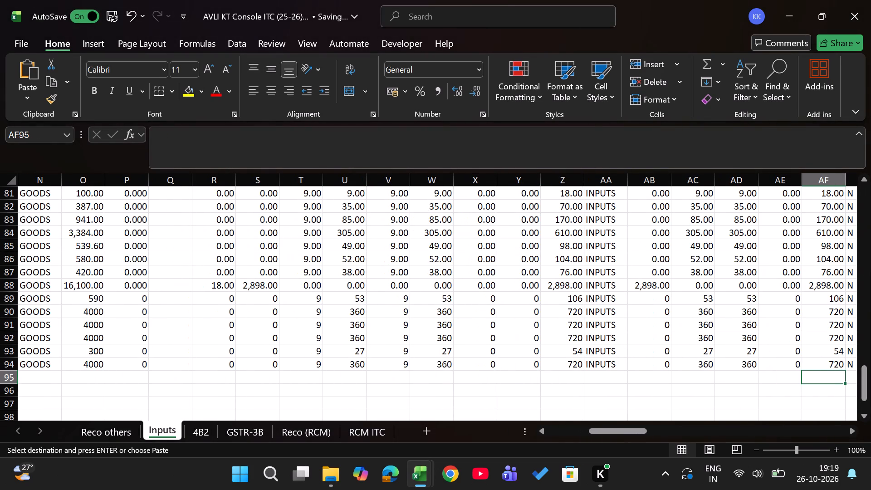
key(Left)
key(Left)
key(Left)
key(Left)
key(Return)
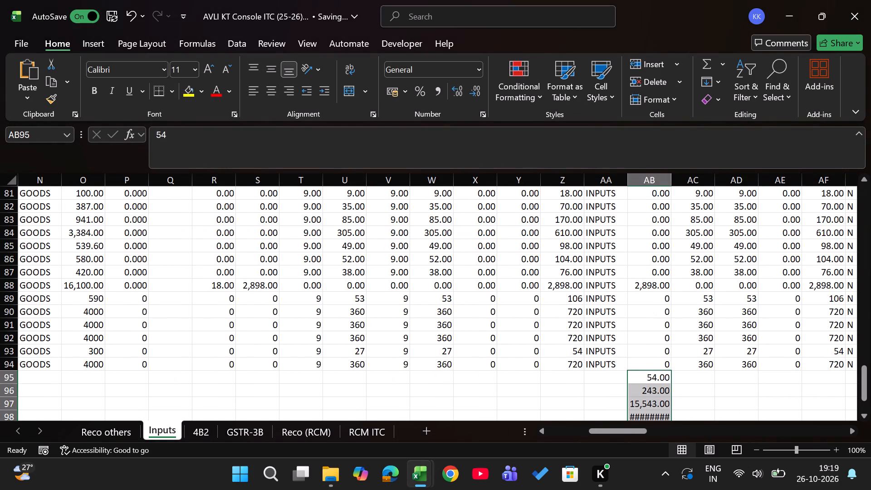
Copy the -2,012.11 amount from Input Manual I8 into the CGST and SGST cells AC100 and AD100 of the Inputs sheet.
key(Right)
key(alt+Tab)
key(Down)
key(Down)
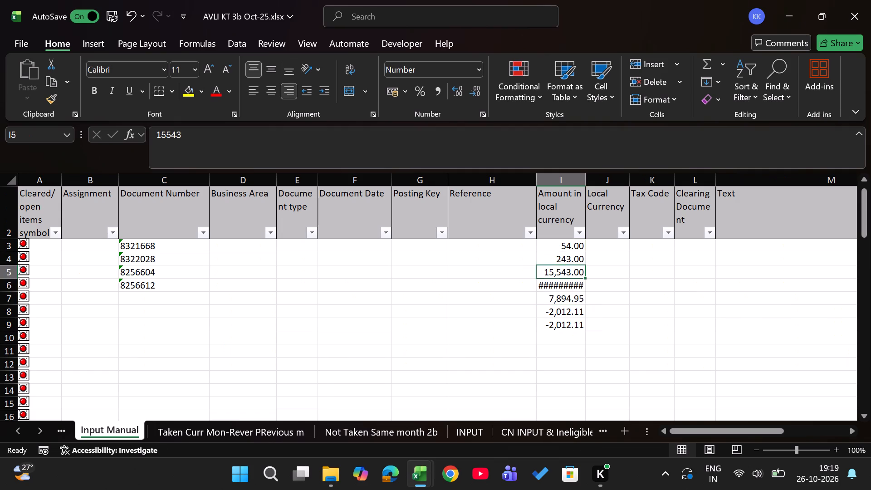
key(Down)
key(Down)
key(Down)
key(ctrl+c)
key(alt+Tab)
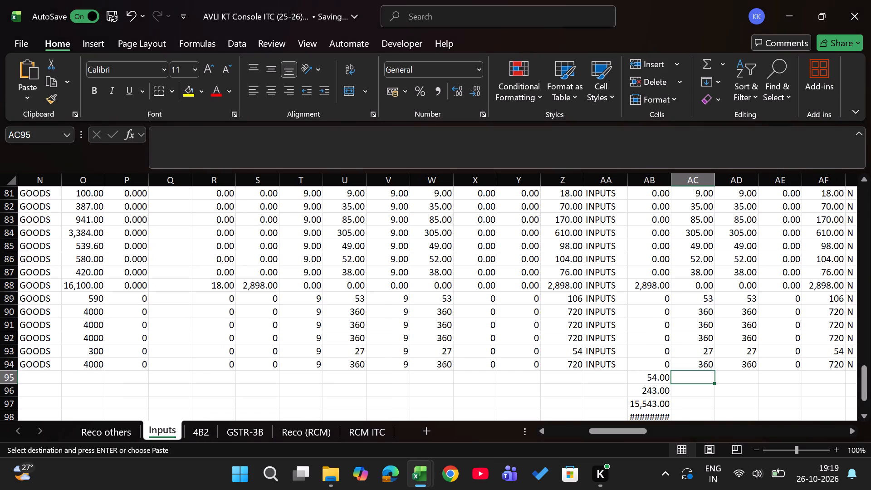
key(Down)
key(Down)
key(Down)
key(Down)
key(Down)
key(Down)
key(Down)
key(Down)
key(Up)
key(Up)
key(Up)
key(Return)
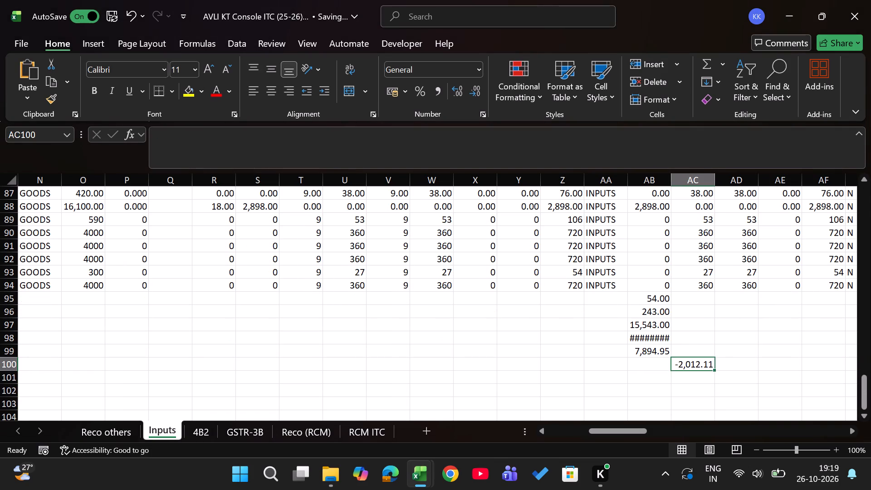
key(ctrl+c)
key(Right)
key(Return)
Copy the Posting Date cells N3:N6 from the Oct-25 workbook's Input Manual sheet.
key(alt+Tab)
key(Right)
key(Right)
key(Right)
key(Right)
key(Right)
key(Right)
key(Right)
key(Right)
key(Right)
key(Right)
key(Right)
key(Right)
key(Right)
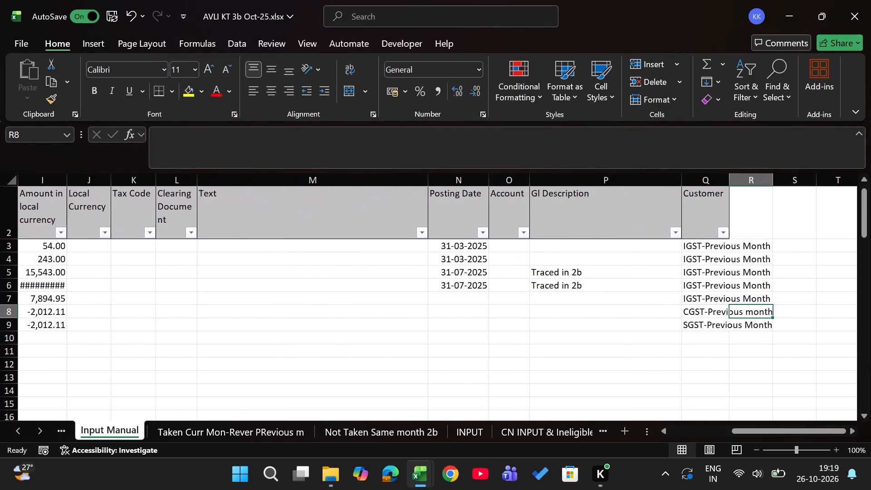
key(Left)
key(Left)
key(Left)
key(Left)
key(Left)
key(Left)
key(Left)
key(Left)
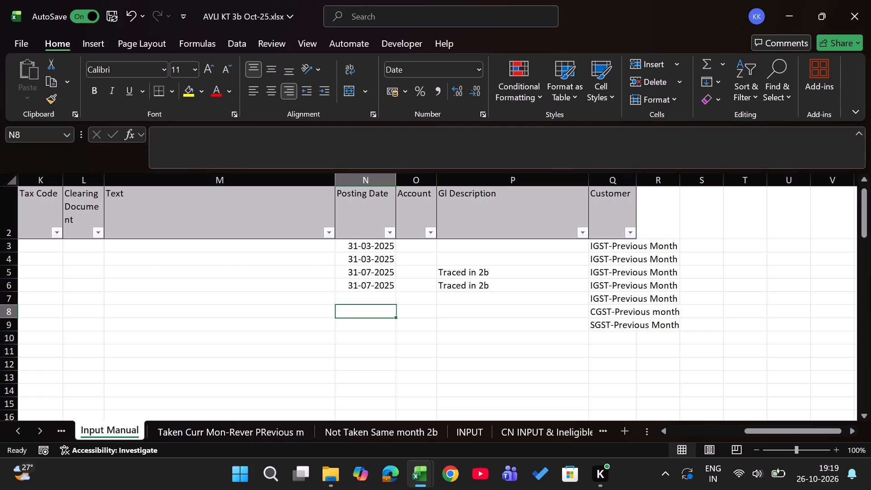
key(Up)
key(Up)
key(Up)
key(Up)
key(Up)
key(shift+Down)
key(shift+Down)
key(shift+Down)
key(ctrl+c)
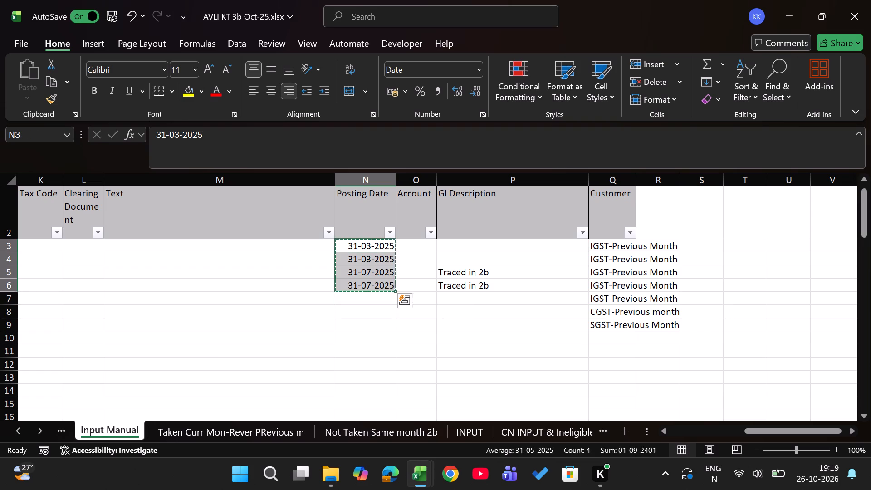
Freeze the panes above row 4 of the console's Inputs sheet, keeping the column headers in view.
key(alt+Tab)
key(Right)
scroll(202, 374, right, 4)
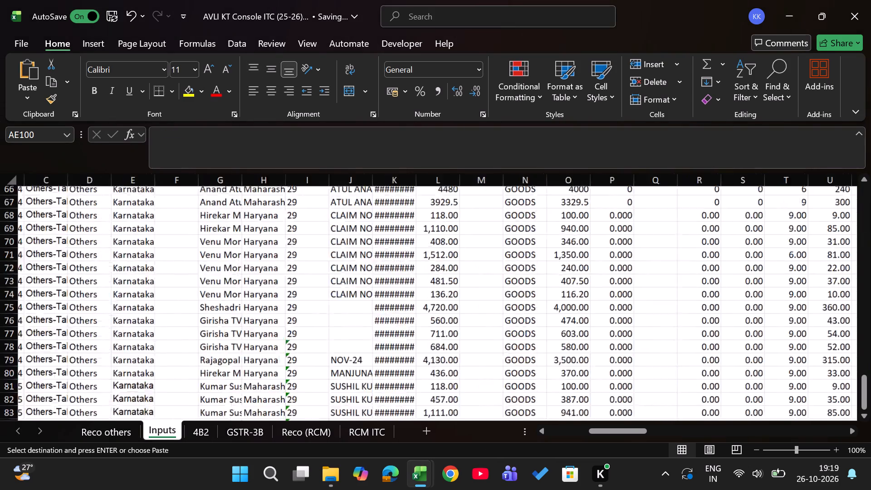
scroll(202, 374, right, 7)
scroll(202, 374, up, 20)
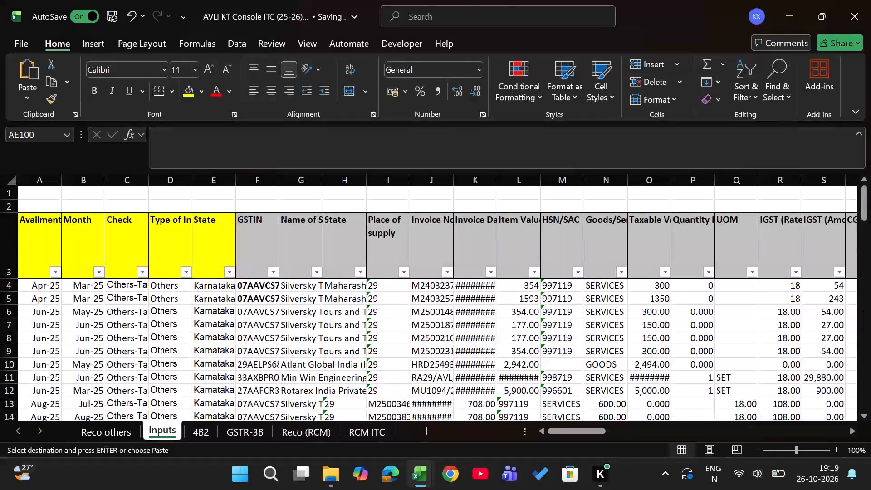
click(31, 286)
key(Left)
key(Left)
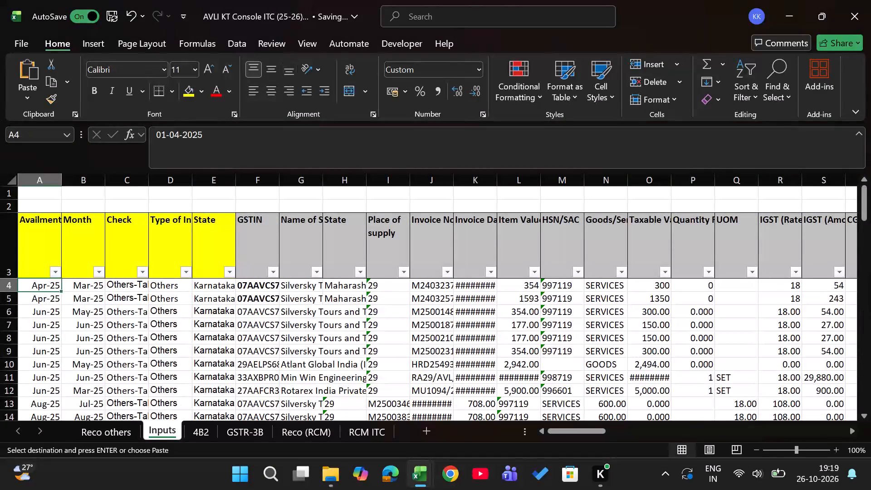
text(wf)
key(Return)
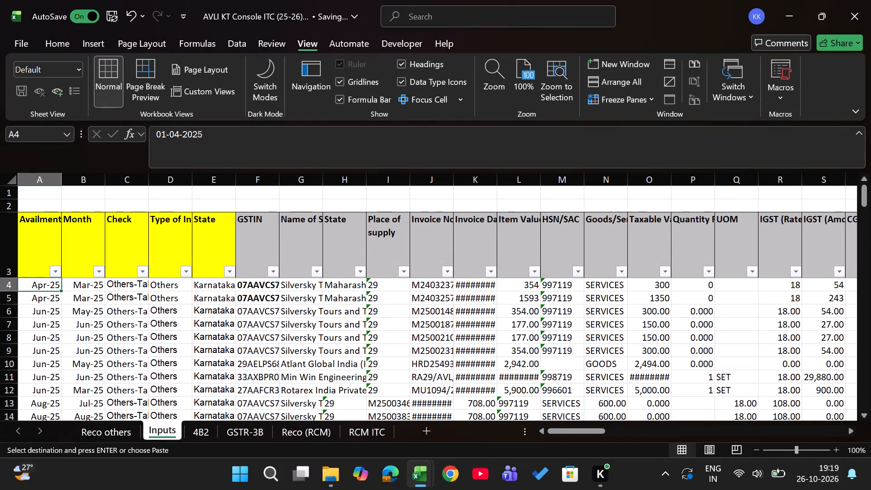
Examine the columns of the newly added rows 95 to 100 in the Inputs sheet, from Availment across to PO Currency.
key(ctrl+Down)
key(Down)
key(Down)
key(Down)
key(Down)
key(Down)
key(Down)
key(Down)
key(Down)
key(Up)
key(Up)
key(Up)
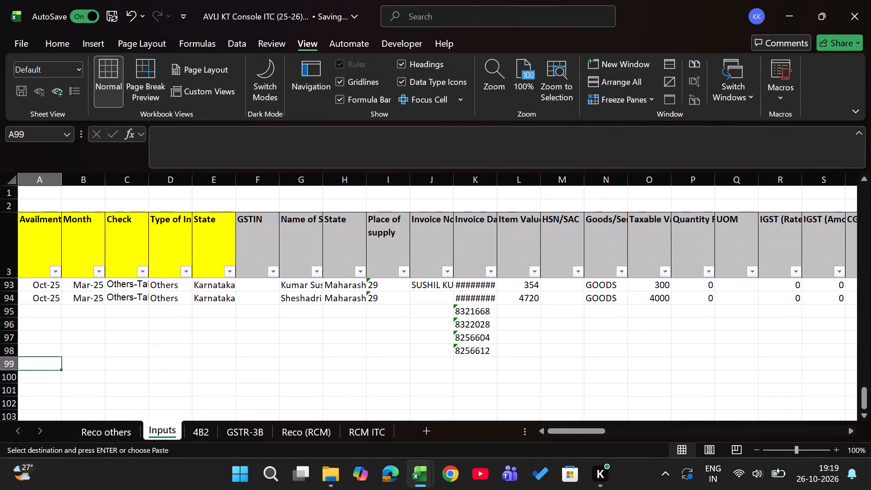
key(Up)
key(ctrl+Right)
key(Right)
key(Right)
key(Right)
key(Right)
key(Right)
key(Right)
key(Right)
key(Right)
key(Right)
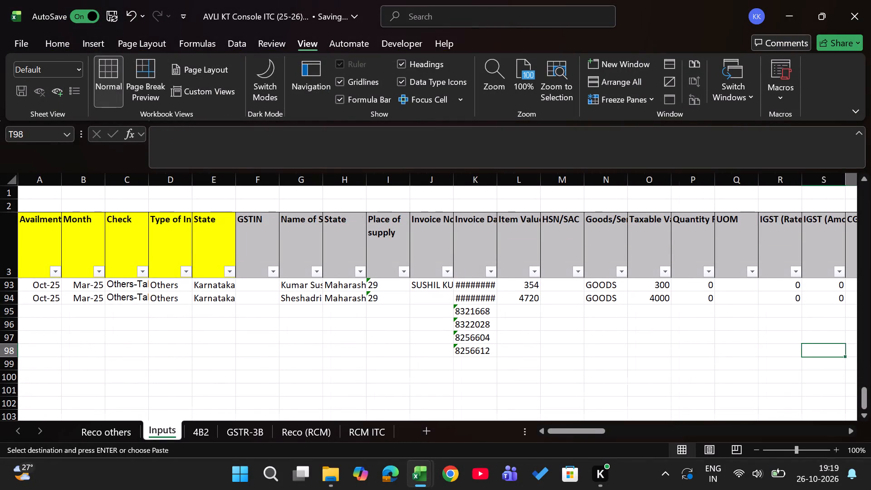
key(Right)
key(Right)
key(Right)
key(Right)
key(Right)
key(Right)
key(Right)
key(Right)
key(Right)
key(Right)
key(Right)
key(Right)
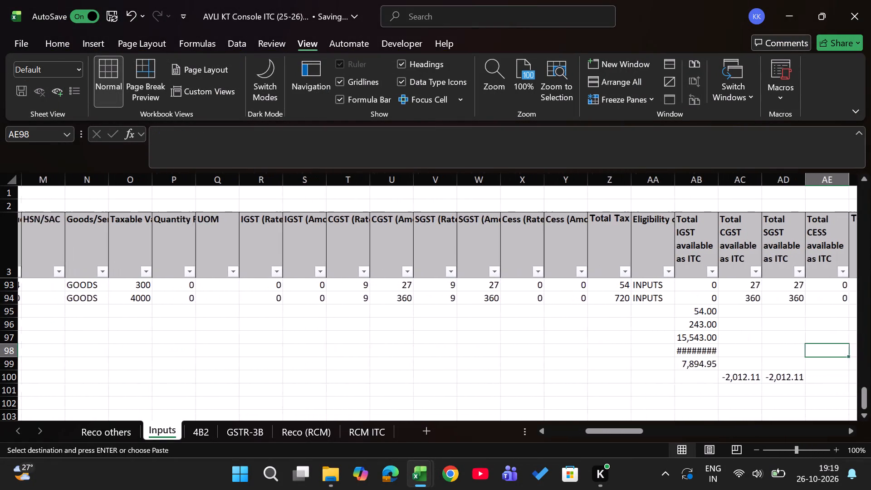
key(Left)
key(Left)
key(Left)
key(Right)
key(Right)
key(Right)
key(Left)
key(Left)
key(Left)
key(Right)
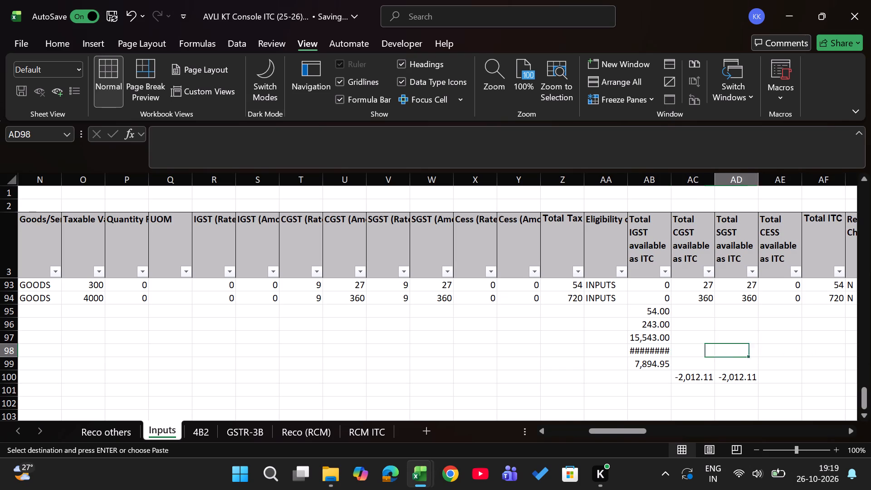
key(Right)
key(Right)
key(Right)
key(Right)
key(Right)
key(Right)
key(Right)
key(Right)
key(Right)
key(Right)
key(Right)
key(Right)
key(Right)
key(Right)
key(Up)
key(Up)
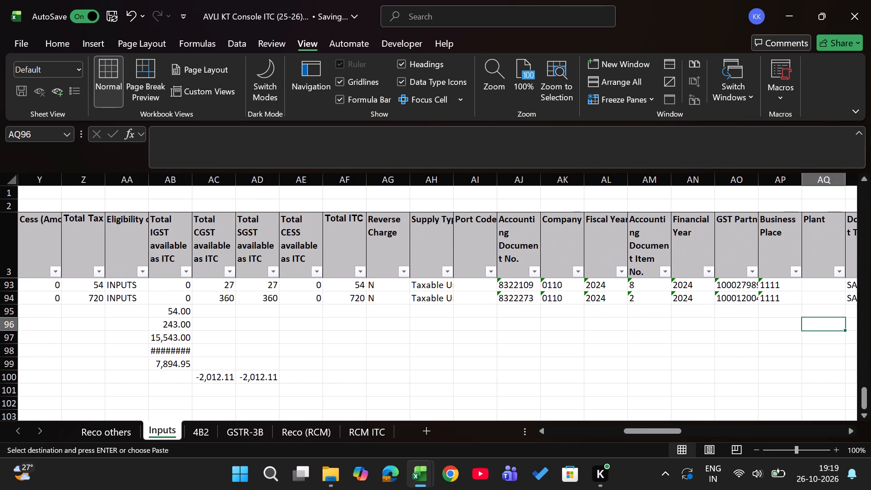
key(Up)
key(Left)
key(Left)
key(Right)
key(Right)
key(Right)
key(Right)
key(Right)
key(Right)
key(Right)
key(Right)
key(Right)
key(Right)
key(Right)
key(Right)
key(Right)
key(Right)
key(Right)
key(Right)
key(Right)
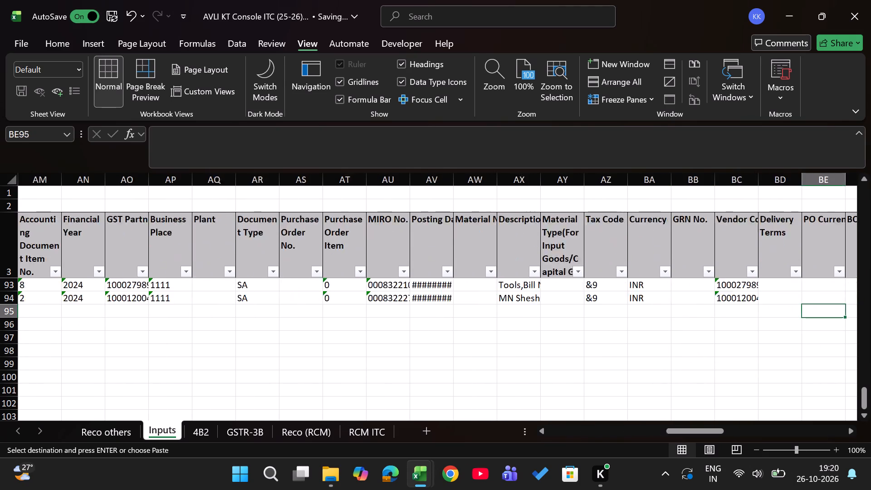
Review row 95 back through the ITC, tax and invoice columns to the Availment column.
key(ctrl+Right)
key(ctrl+Left)
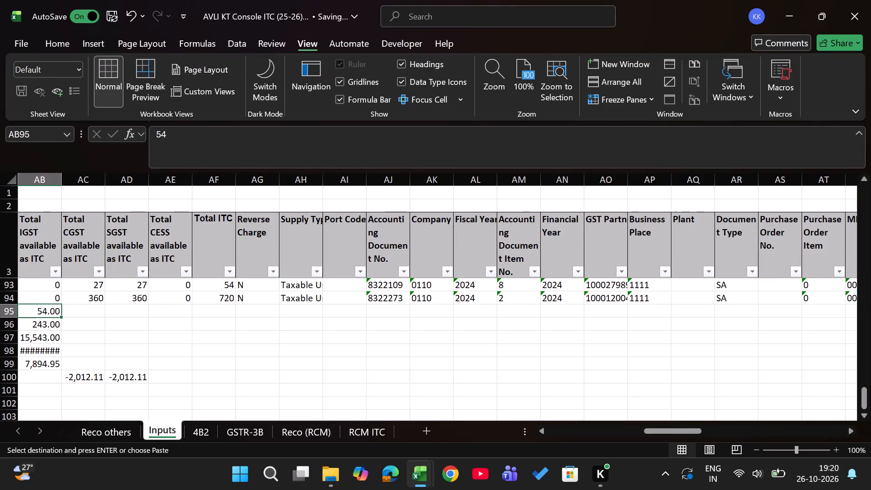
key(Left)
key(Left)
key(ctrl+Left)
key(Right)
key(Right)
key(Right)
key(Right)
key(Right)
key(Right)
key(Right)
key(Right)
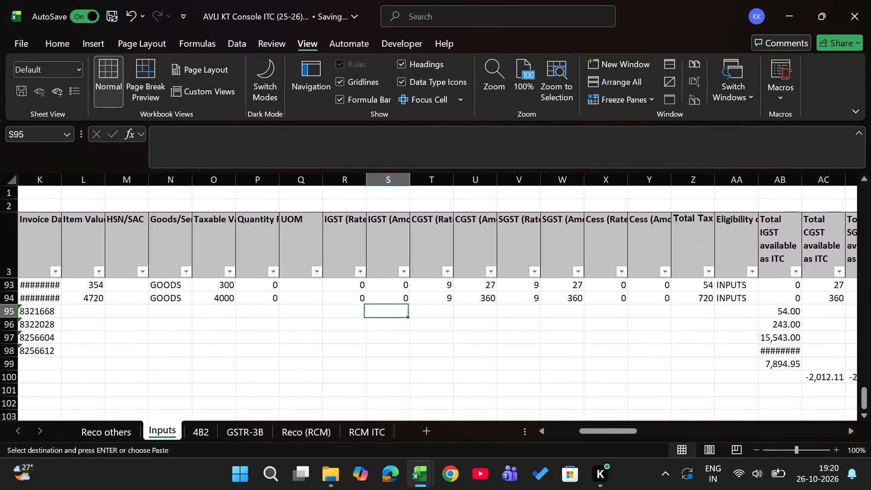
key(Right)
key(Right)
key(Left)
key(Left)
key(Left)
key(Left)
key(Left)
key(Left)
key(Left)
key(Left)
key(Left)
key(Left)
key(Left)
key(Left)
key(Left)
key(Left)
key(Left)
key(Left)
key(Left)
key(Left)
key(Left)
key(Left)
Copy the document numbers in K95:K98 into the Invoice No column starting at J95.
key(Right)
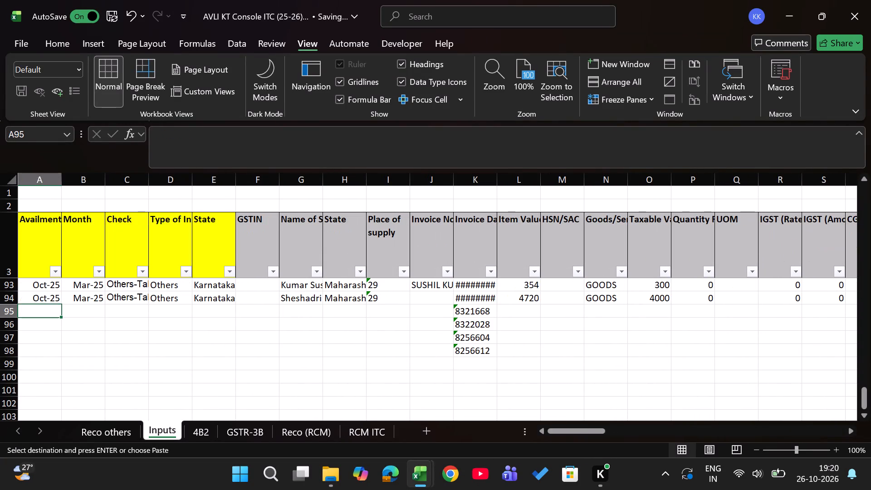
key(Right)
key(Right)
key(Right)
key(Right)
key(Right)
key(Right)
key(Right)
key(Right)
key(Right)
key(Right)
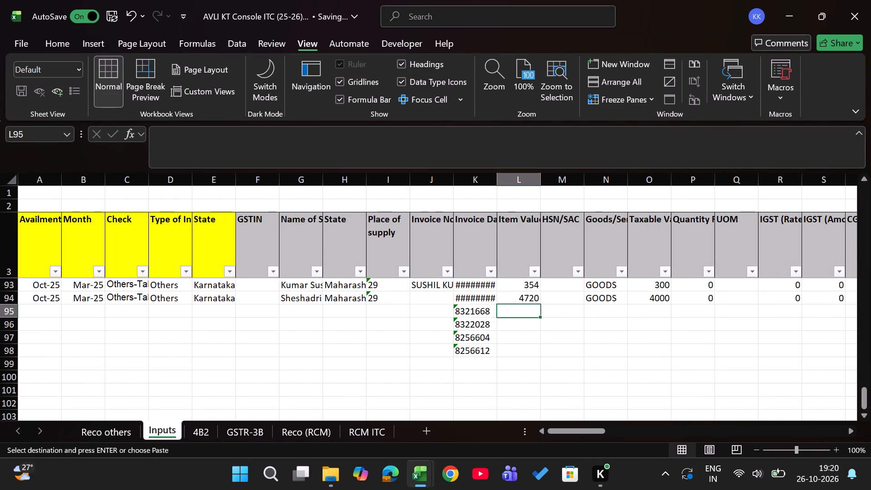
key(Left)
key(ctrl+shift+Down)
key(ctrl+c)
key(Left)
key(Return)
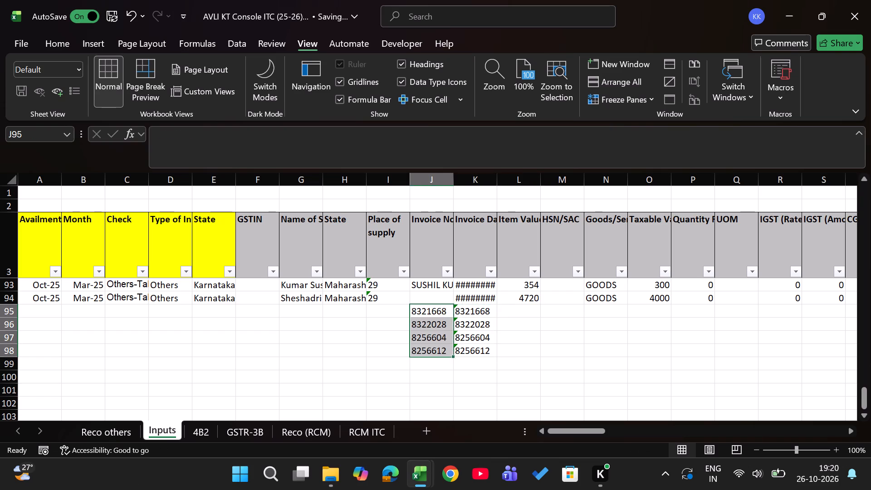
Examine the existing Invoice Date entries above the new rows, up to row 70 and back.
key(Right)
key(Right)
key(Left)
key(Up)
key(Up)
key(Up)
key(Up)
key(Up)
key(Up)
key(Up)
key(Up)
key(Up)
key(Up)
key(Up)
key(Up)
key(Up)
key(Up)
key(Up)
key(Up)
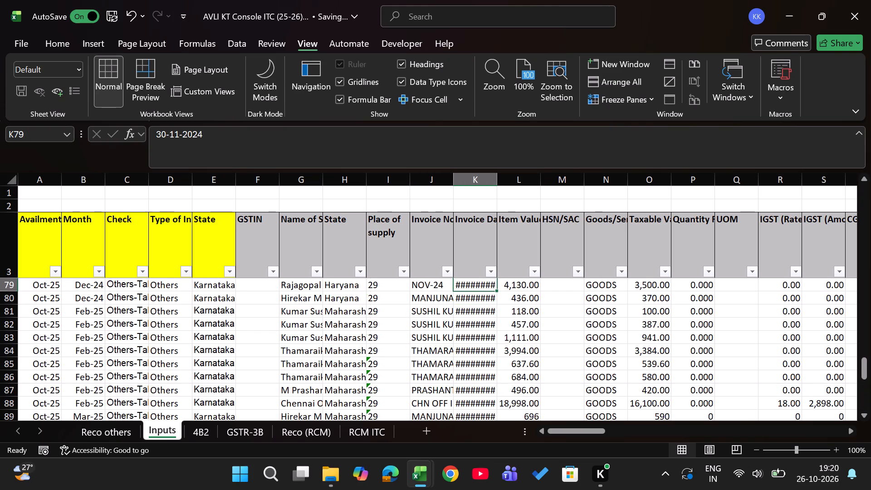
key(Up)
key(Up)
key(Up)
key(Up)
key(Up)
key(Up)
key(Up)
key(Up)
key(Up)
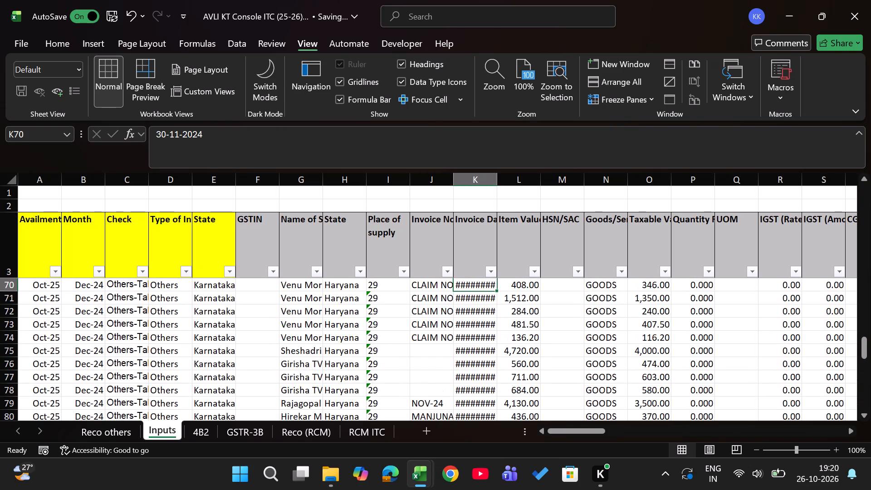
key(Down)
key(Down)
key(ctrl+Down)
key(Down)
key(Down)
key(Down)
key(Up)
key(Up)
key(Up)
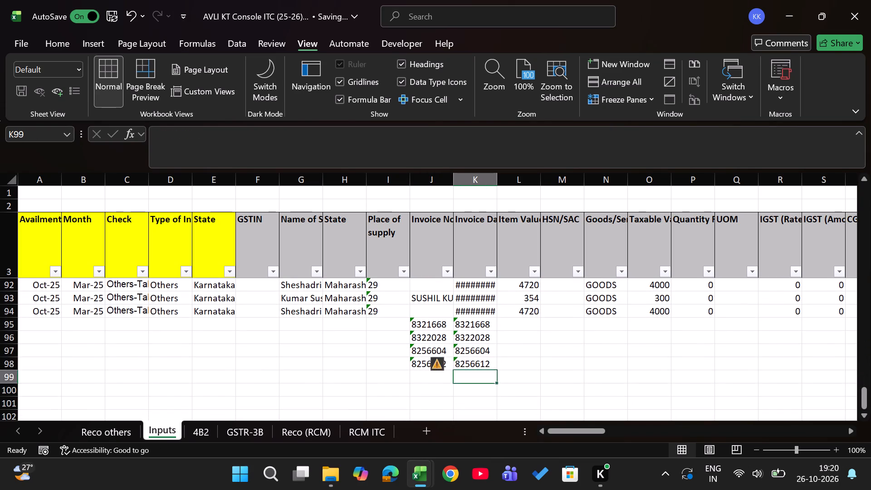
Replace the document numbers in K95:K98 with the posting dates from N3:N6 of the Oct-25 3b workbook's Input Manual sheet.
key(Up)
key(Up)
key(Up)
key(ctrl+shift+Down)
key(Delete)
key(alt+Tab)
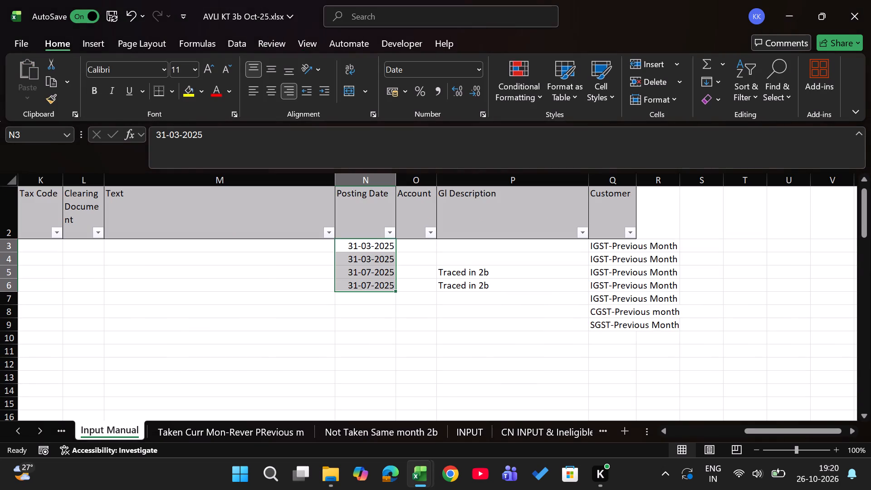
key(ctrl+c)
key(alt+Tab)
key(Return)
Copy the Oct-25 availment month from A94 down into A95:A99.
key(Left)
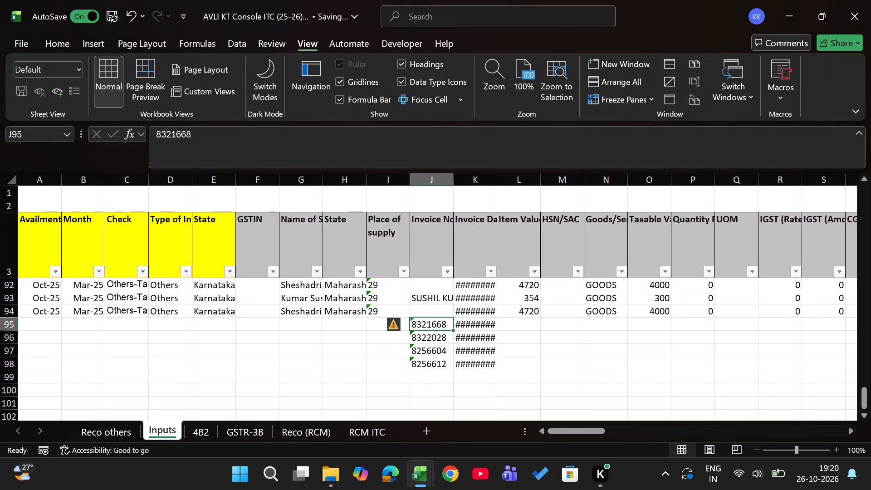
key(Left)
key(Left)
key(Left)
key(Left)
key(Left)
key(Left)
key(Left)
key(Left)
key(Left)
key(Left)
key(Left)
key(Left)
key(Left)
key(Left)
key(Left)
key(Left)
key(Left)
key(Left)
key(Left)
key(Left)
key(Left)
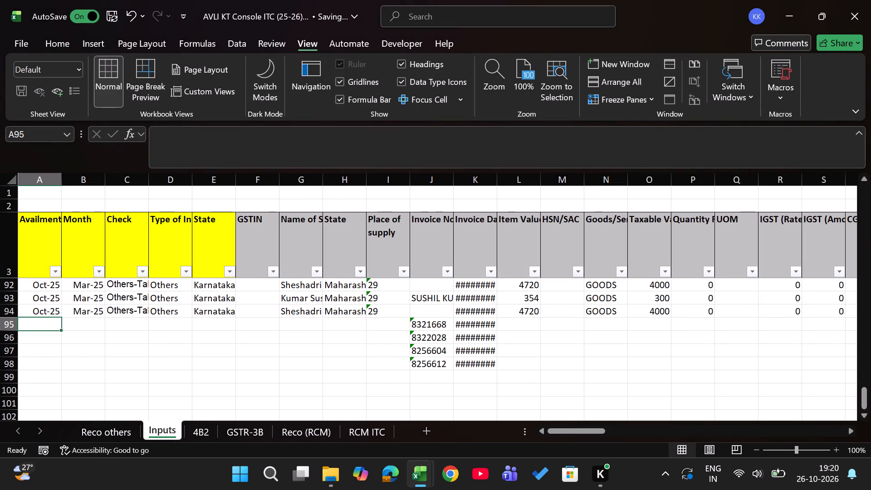
key(Up)
key(ctrl+c)
key(Down)
key(Return)
key(ctrl+c)
key(Down)
key(Return)
key(ctrl+c)
key(Down)
key(Return)
key(ctrl+c)
key(Down)
key(Return)
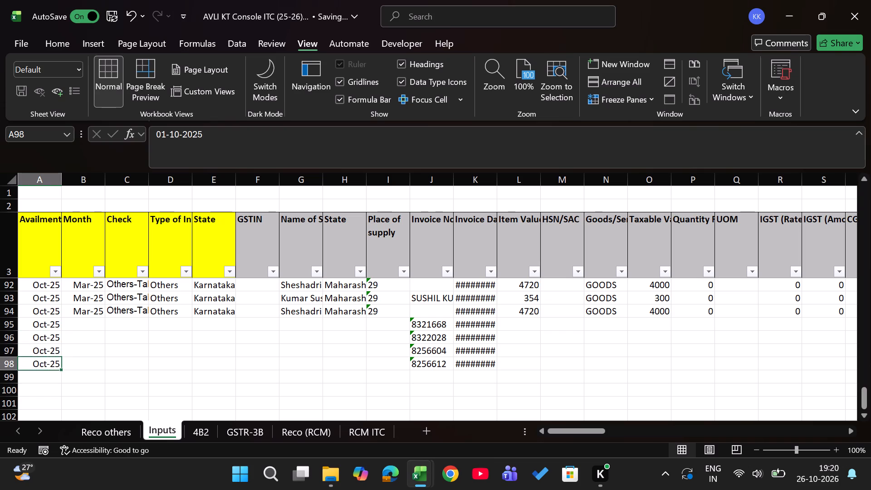
key(ctrl+c)
key(Down)
key(Return)
Copy the Oct-25 availment month from A99 into A100.
key(Right)
key(Right)
key(Right)
key(Right)
key(Right)
key(Right)
key(Right)
key(Right)
key(Right)
key(ctrl+Right)
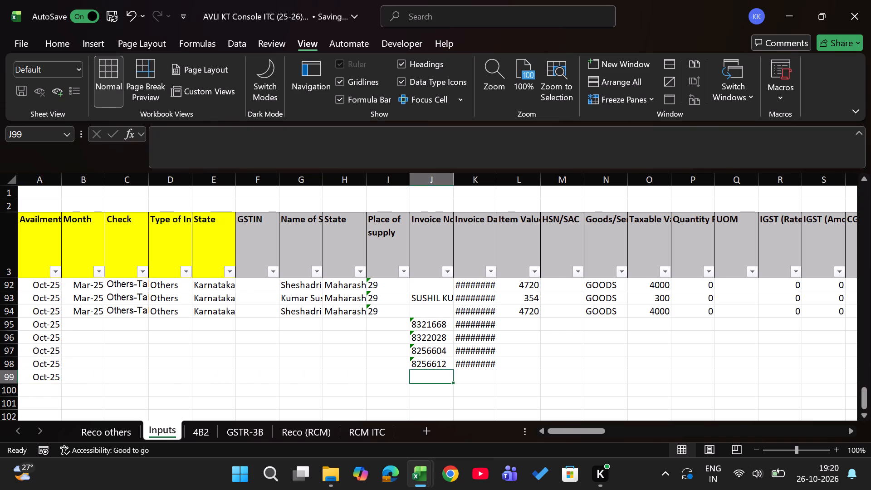
key(Right)
key(Right)
key(Down)
key(ctrl+Left)
key(ctrl+Left)
key(ctrl+Left)
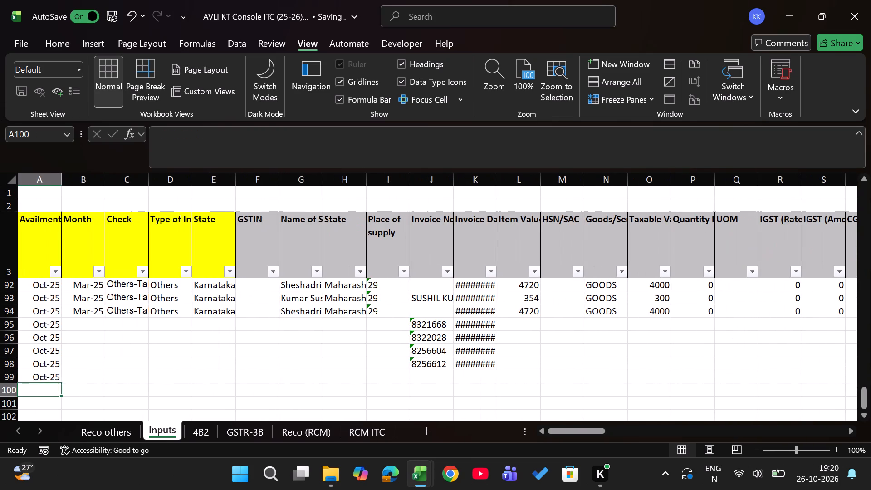
key(Up)
key(ctrl+c)
key(Down)
key(Return)
Enter "Input mannual" in the Check column for row 95.
key(Right)
key(Right)
key(Up)
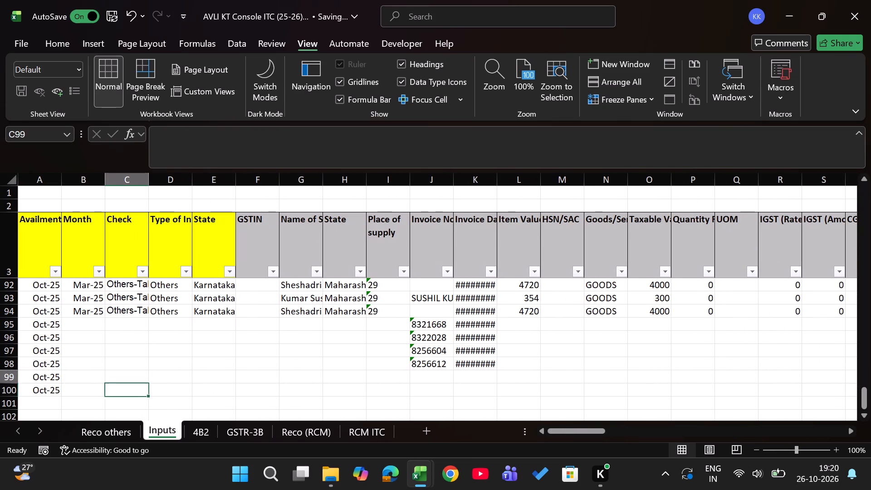
key(Up)
key(Up)
key(Up)
key(Up)
text(In)
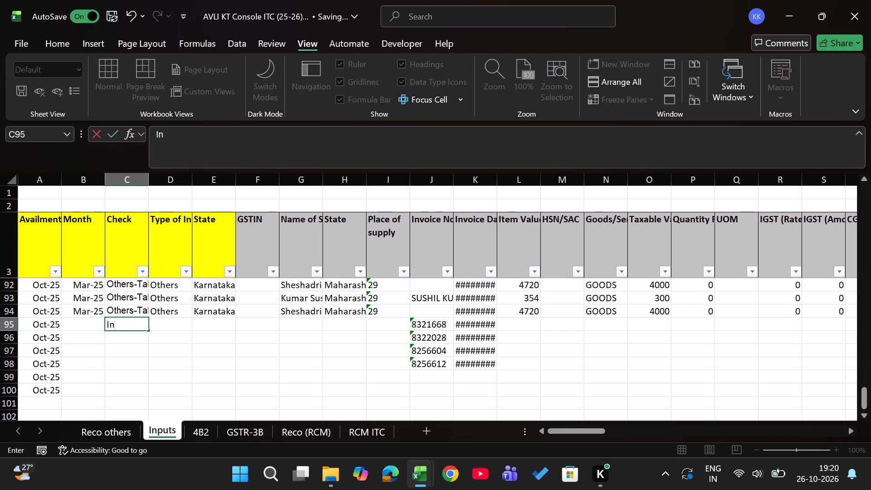
text(put)
key(space)
text(mannual)
key(Return)
Copy the Check entry in C95 into the adjacent type column at D95.
key(Return)
key(Up)
key(Up)
key(ctrl+c)
key(Right)
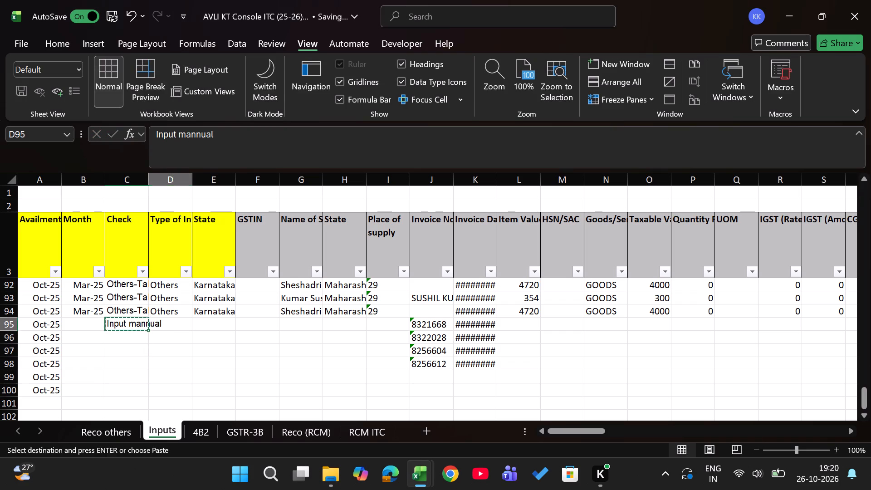
key(Return)
Fill the Input mannual entries in C95:D95 down through row 100.
key(Left)
key(shift+Right)
key(shift+Down)
key(shift+Down)
key(shift+Down)
key(shift+Down)
key(shift+Down)
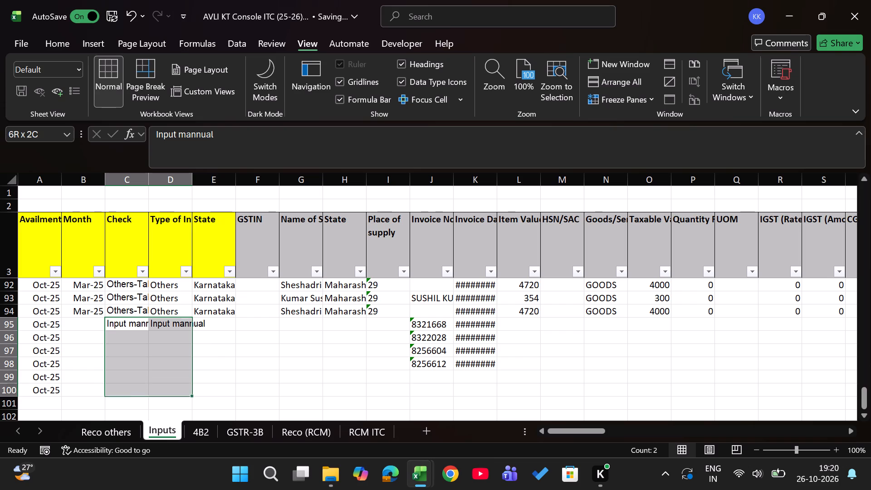
key(ctrl+d)
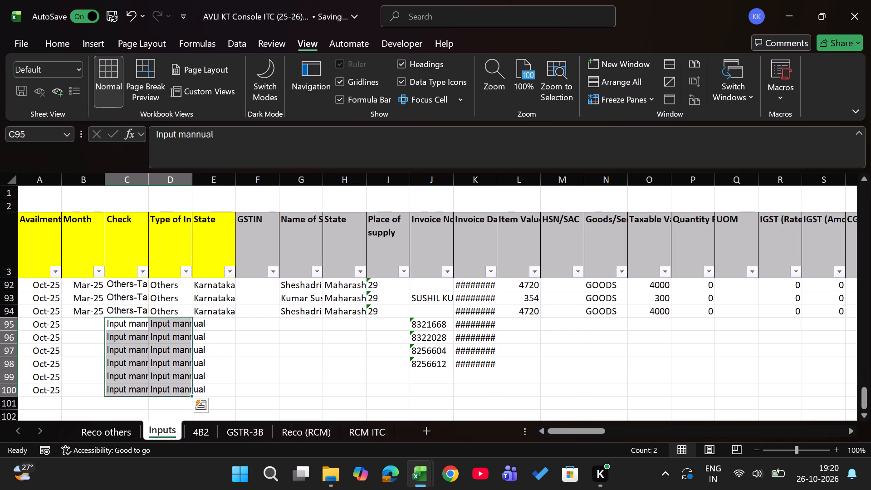
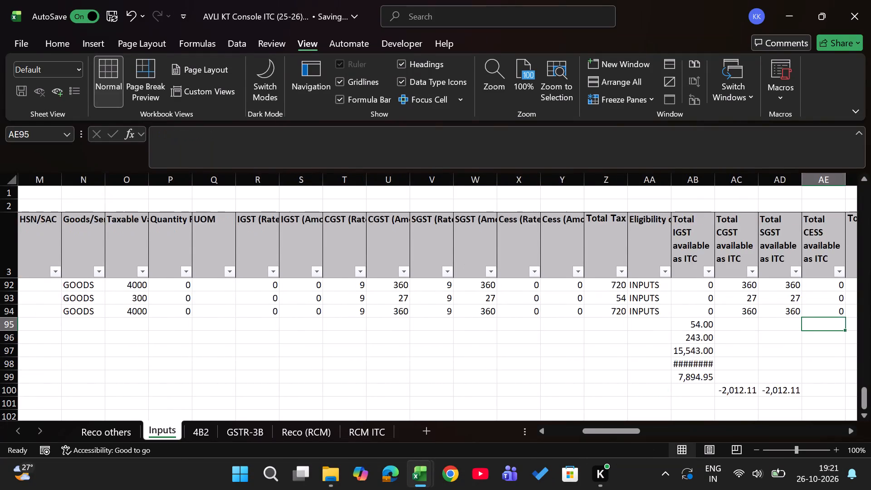
Review the books-versus-return differences for the input and 4B2 sections in the Reco others sheet.
key(Right)
key(Right)
key(Right)
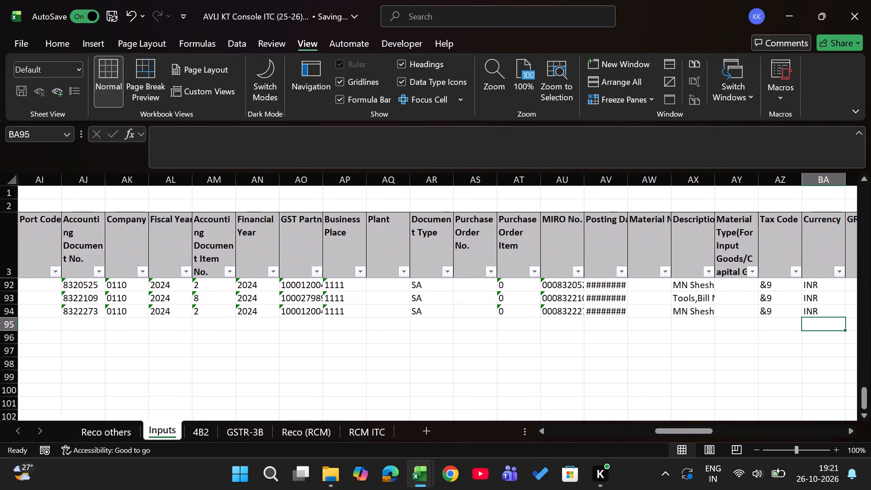
key(ctrl+Page_Up)
key(Right)
key(Right)
key(Right)
key(Right)
key(Right)
key(Down)
key(Down)
key(Down)
key(Down)
key(Down)
key(Down)
key(Down)
key(Down)
key(Down)
key(Down)
key(Down)
key(Down)
key(Down)
key(Down)
key(Down)
key(Down)
key(Down)
key(Down)
key(Down)
key(Down)
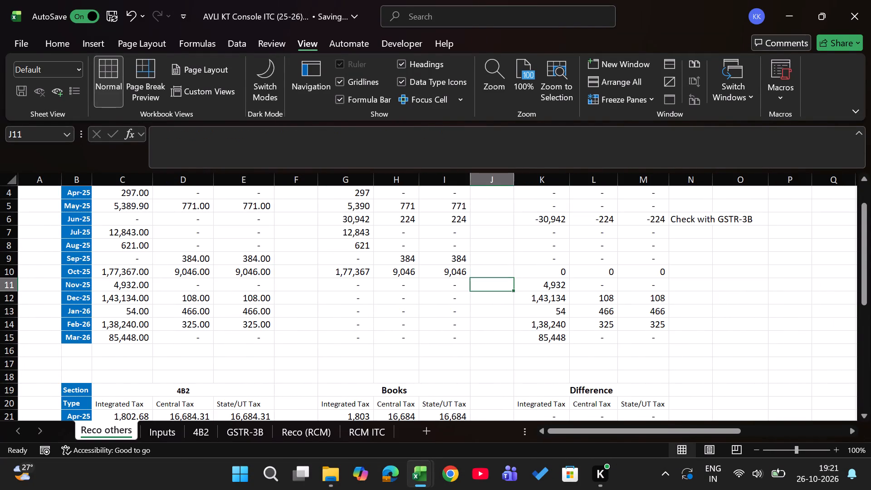
key(Up)
key(Up)
key(Up)
key(Up)
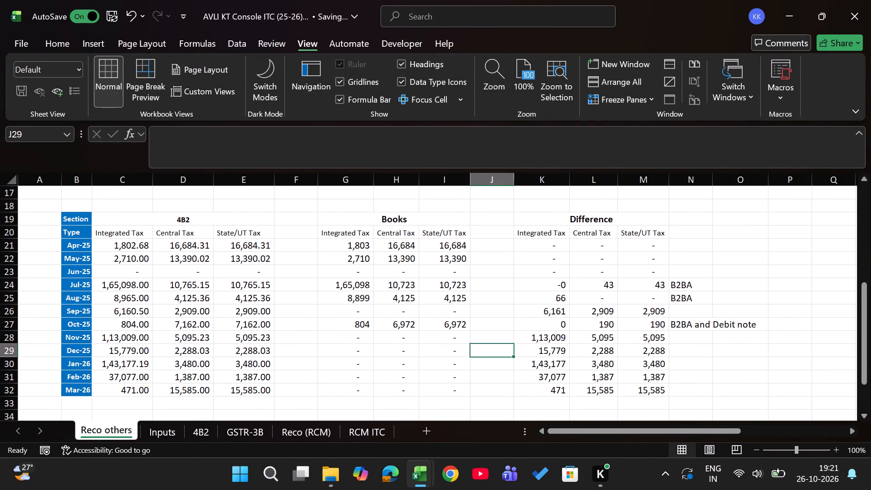
key(Up)
key(Up)
key(Left)
key(Left)
Check the Oct-25 reverse charge figures and differences in the Reco (RCM) sheet.
key(alt+Tab)
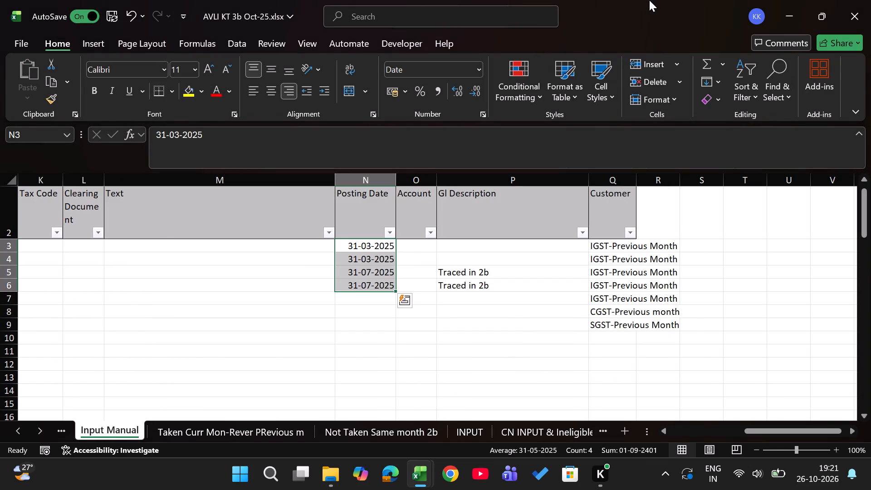
key(alt+Tab)
key(ctrl+Page_Down)
key(ctrl+Page_Down)
key(ctrl+Page_Down)
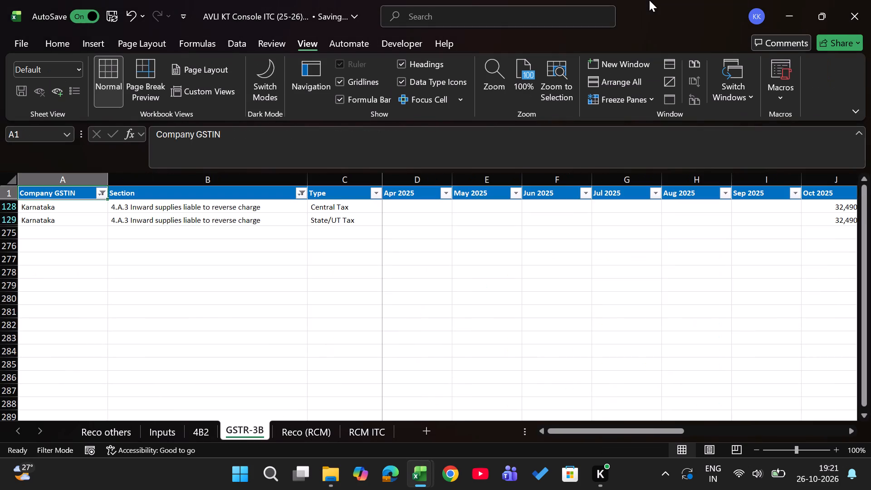
key(ctrl+Page_Down)
key(Up)
key(Left)
key(Left)
key(Left)
key(Left)
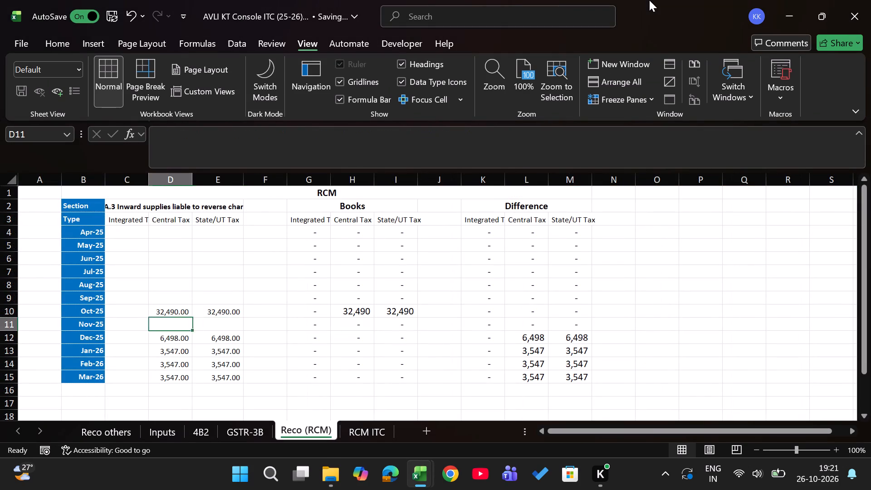
key(Up)
key(Right)
key(Right)
Close the AVLI KT 3b Oct-25 workbook.
key(alt+Tab)
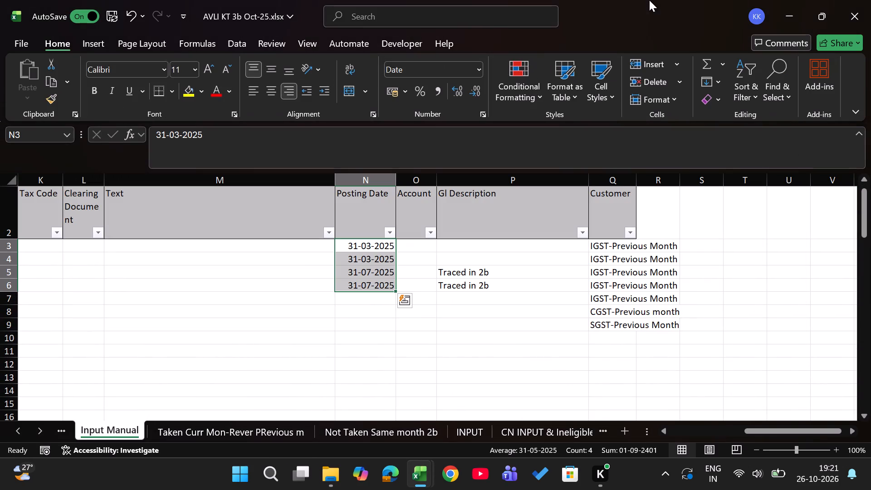
click(870, 0)
Switch to File Explorer and open AVLI KT 3b Sep-25.xlsx from the 6. Sep-25 folder.
key(alt+Tab)
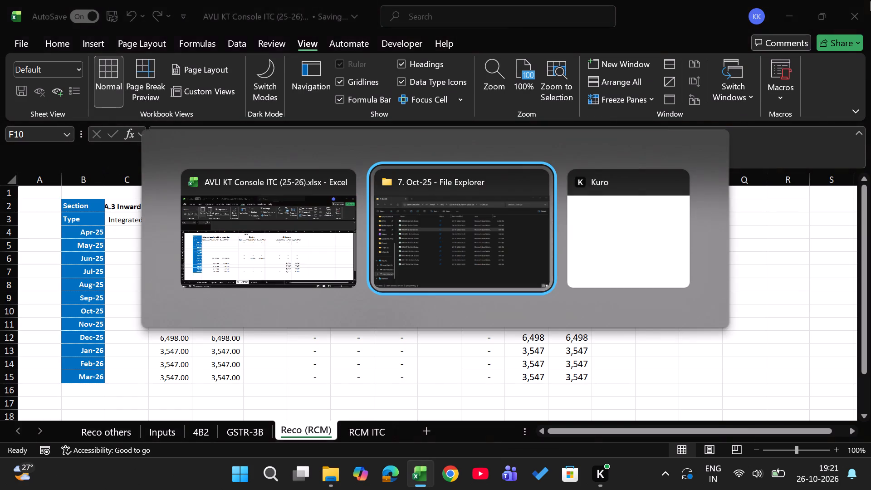
key(BackSpace)
key(Up)
key(Return)
key(Down)
key(Down)
key(Down)
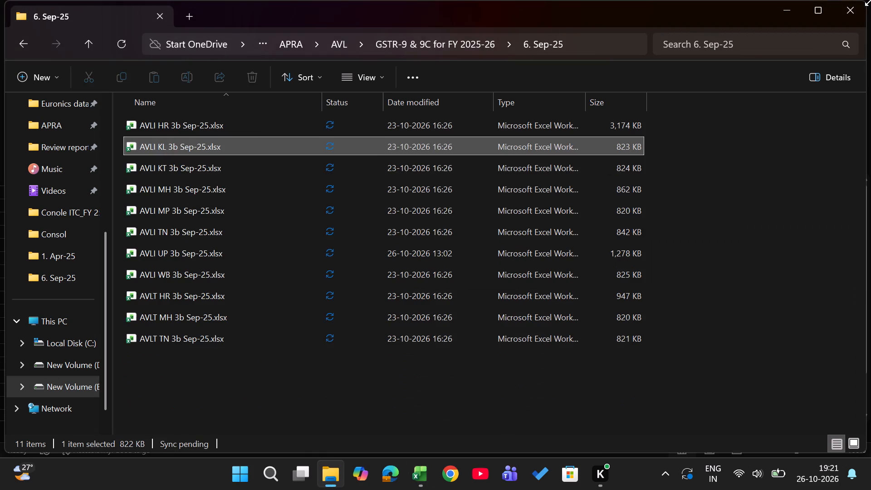
key(Down)
key(Down)
key(Down)
key(Up)
key(Up)
key(Up)
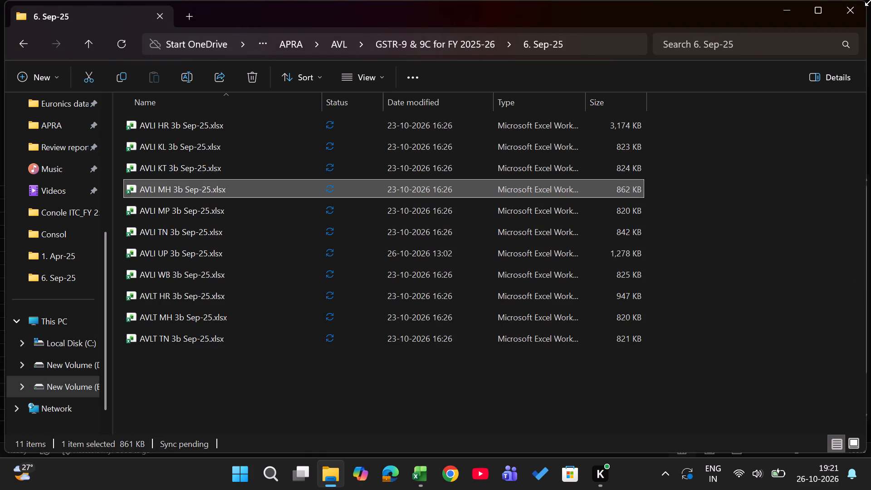
key(Up)
key(Up)
key(Down)
key(Down)
key(Up)
key(Return)
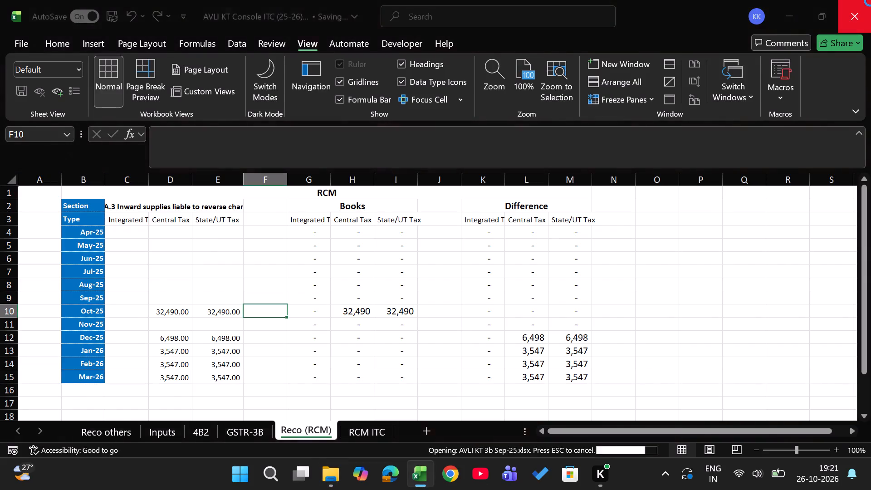
Copy the whole table from the Month column onward, headers included, in the September workbook's Not Taken Same month 2b sheet.
key(ctrl+Page_Down)
key(ctrl+Page_Down)
key(ctrl+Page_Down)
key(ctrl+Page_Down)
key(ctrl+Page_Down)
key(ctrl+Page_Down)
key(ctrl+Page_Down)
key(ctrl+Page_Down)
key(ctrl+Page_Down)
key(ctrl+Page_Down)
key(ctrl+Page_Down)
key(ctrl+Page_Down)
key(ctrl+Page_Down)
key(ctrl+Page_Down)
key(ctrl+Page_Down)
key(ctrl+Page_Down)
key(ctrl+Page_Down)
key(ctrl+Page_Down)
key(ctrl+Page_Down)
key(ctrl+Page_Down)
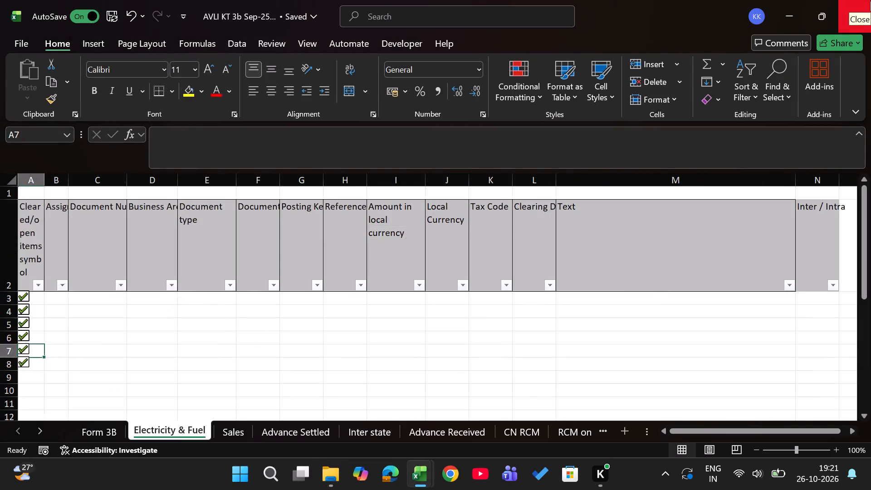
key(ctrl+Page_Up)
key(ctrl+Page_Up)
key(ctrl+Page_Up)
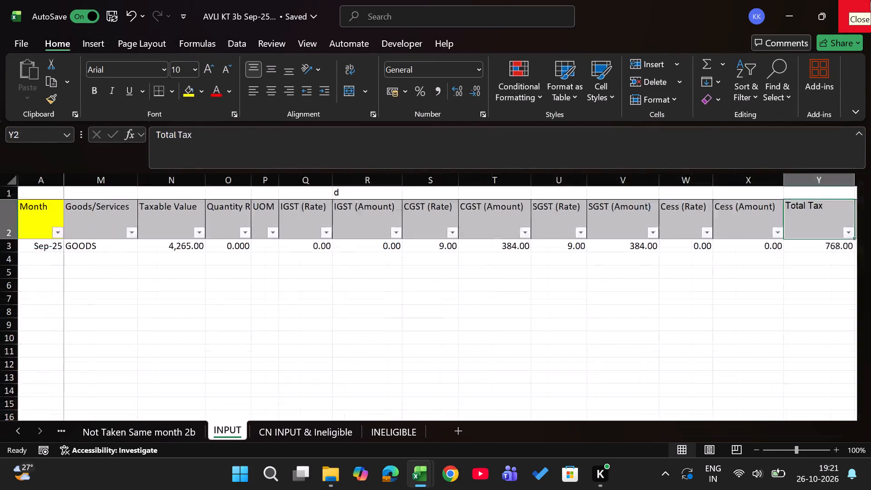
key(Up)
key(Up)
key(Up)
key(Up)
key(Up)
key(Up)
key(Up)
key(Up)
key(Up)
key(Up)
key(Up)
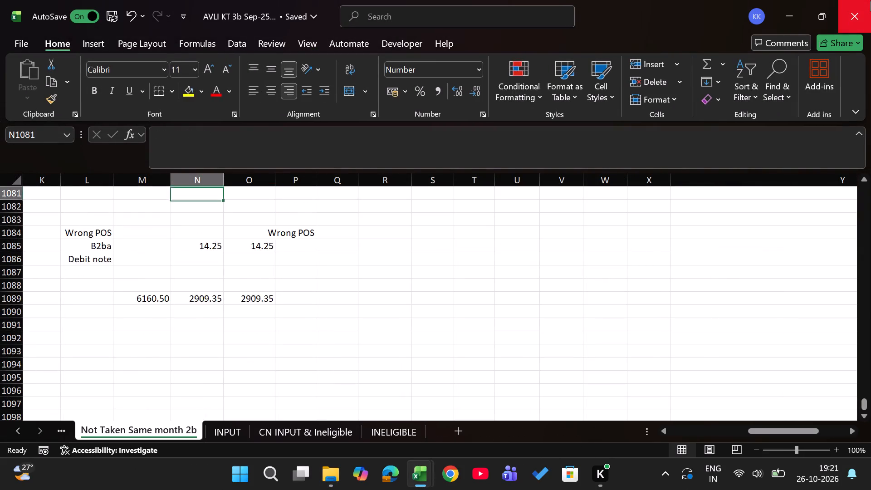
key(ctrl+Up)
key(ctrl+Up)
key(Left)
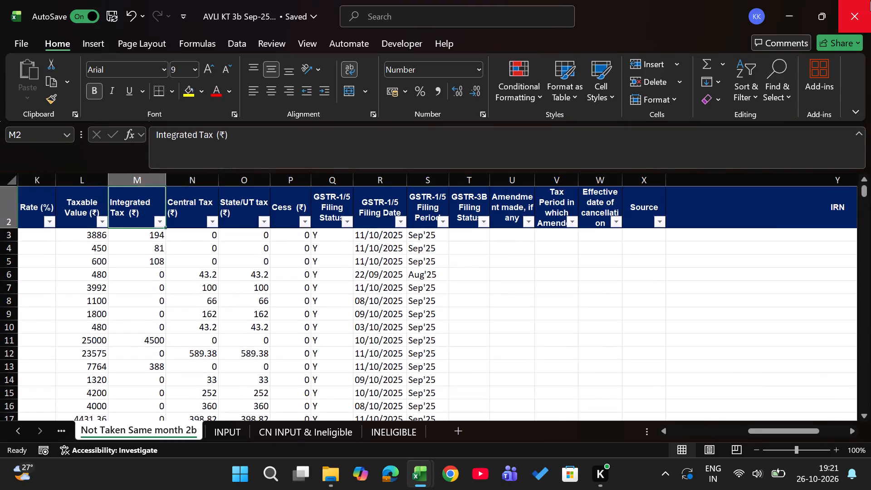
key(ctrl+Left)
key(Left)
key(Left)
key(ctrl+Left)
key(Right)
key(ctrl+shift+Down)
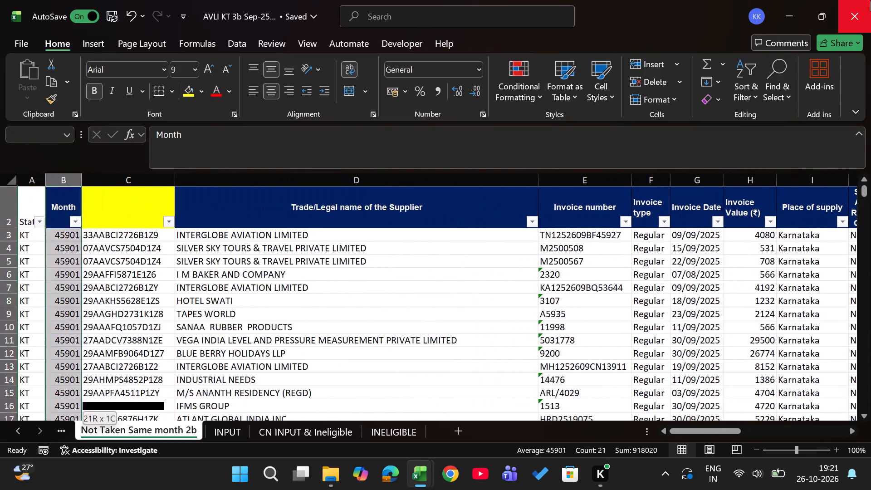
key(ctrl+shift+Right)
key(ctrl+shift+Right)
key(ctrl+c)
Paste the copied September table into the console workbook's 4B2 sheet at B152, leaving one blank row below October's entries.
key(alt+Tab)
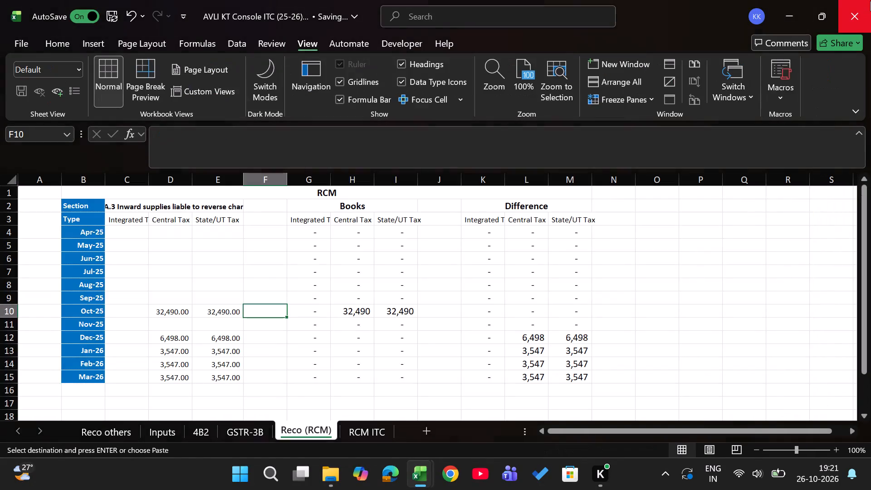
key(ctrl+Page_Up)
key(ctrl+Page_Up)
key(Left)
key(Left)
key(Left)
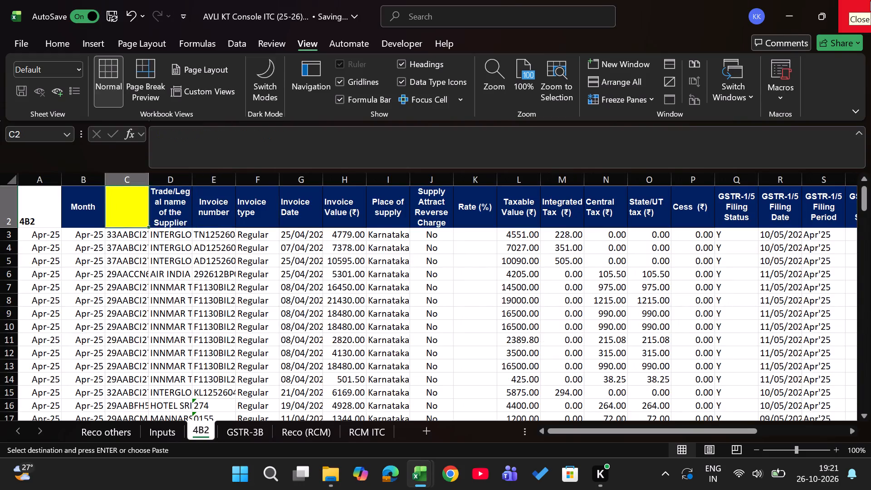
key(Left)
key(ctrl+Down)
key(Down)
key(Down)
key(Down)
key(Up)
key(Return)
Apply the month format of B150 to the pasted September Month values from B153 down, using Paste Special formats.
key(Up)
key(Up)
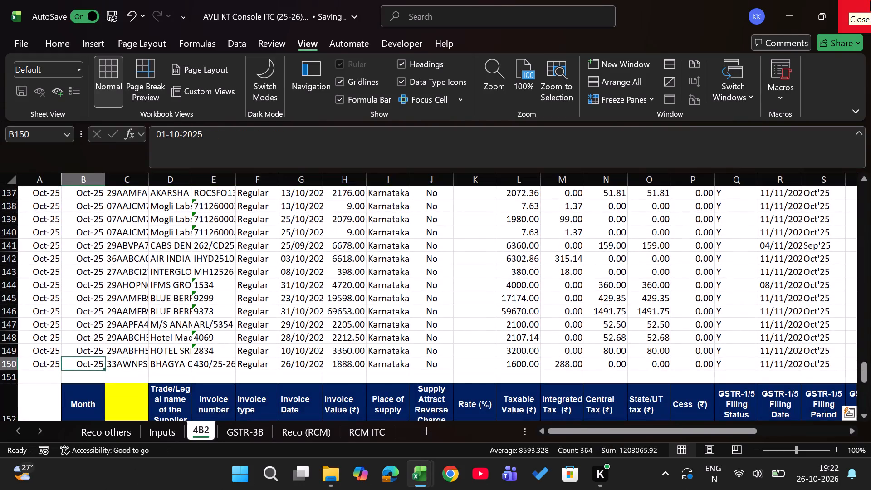
key(ctrl+c)
key(Down)
key(Down)
key(Down)
key(ctrl+shift+Down)
key(ctrl+alt+v)
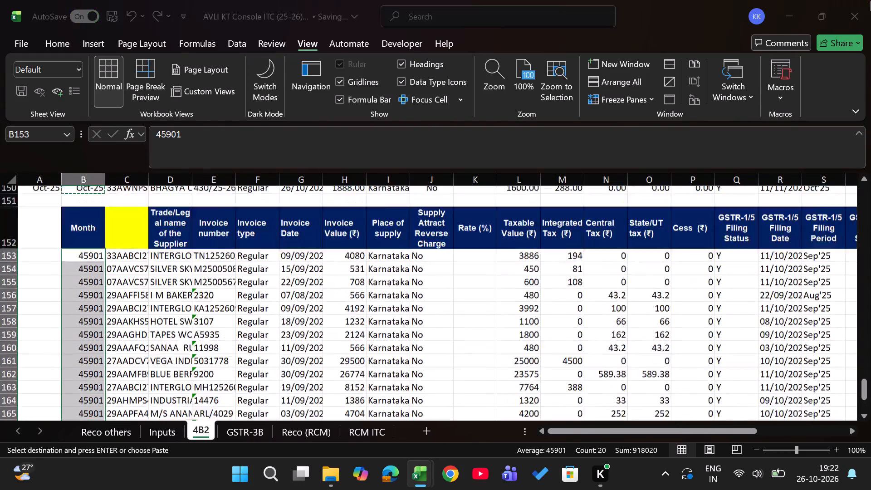
key(t)
key(Return)
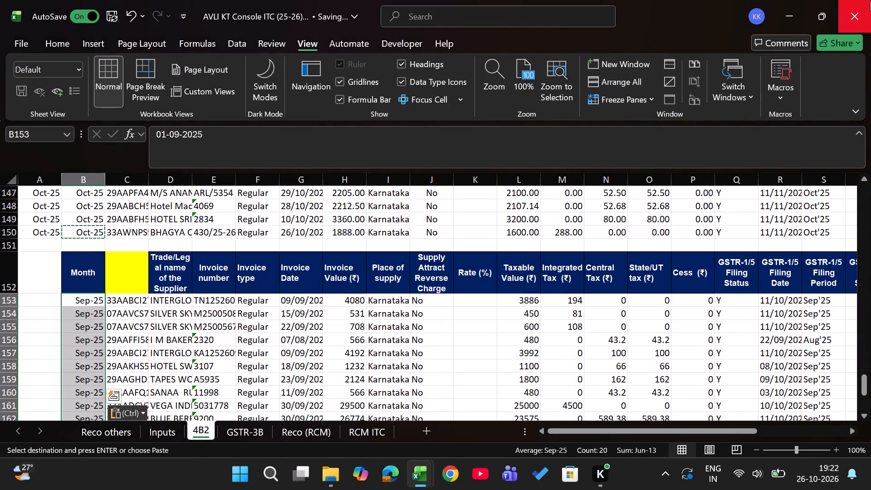
Copy the Sep-25 month from B153 into A153 and fill it down column A alongside all pasted September rows.
key(Right)
key(Left)
key(ctrl+c)
key(Left)
key(Return)
key(Right)
key(Down)
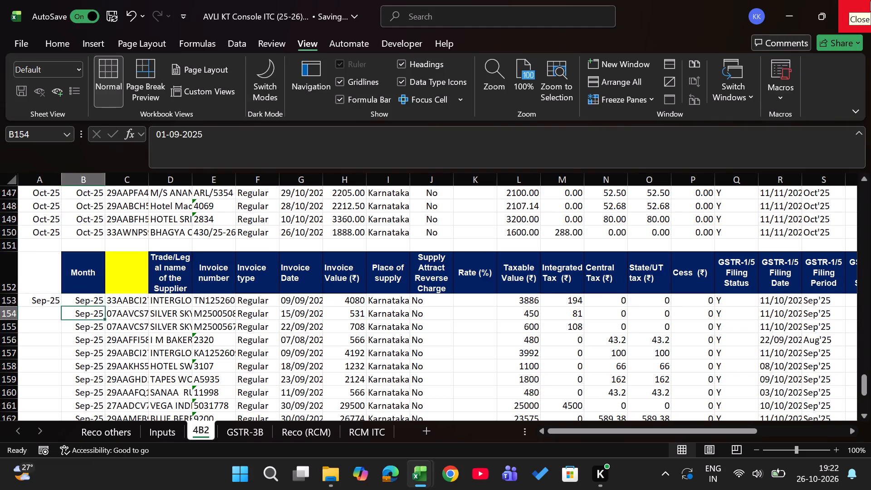
key(ctrl+Down)
key(Left)
key(ctrl+shift+Up)
key(ctrl+d)
Delete blank row 151 and the repeated header row 152 between the October and September entries in the 4B2 sheet.
key(ctrl+Up)
key(ctrl+Up)
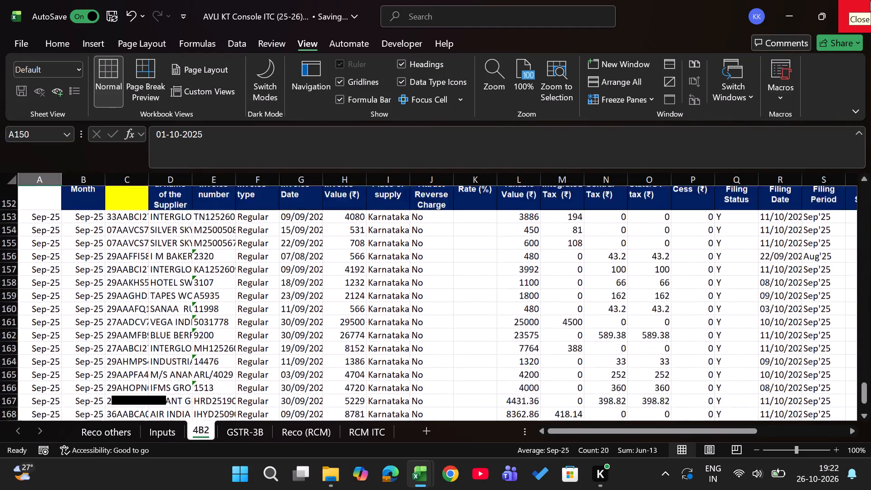
key(ctrl+Up)
key(Down)
key(ctrl+Down)
key(Down)
key(Up)
key(Down)
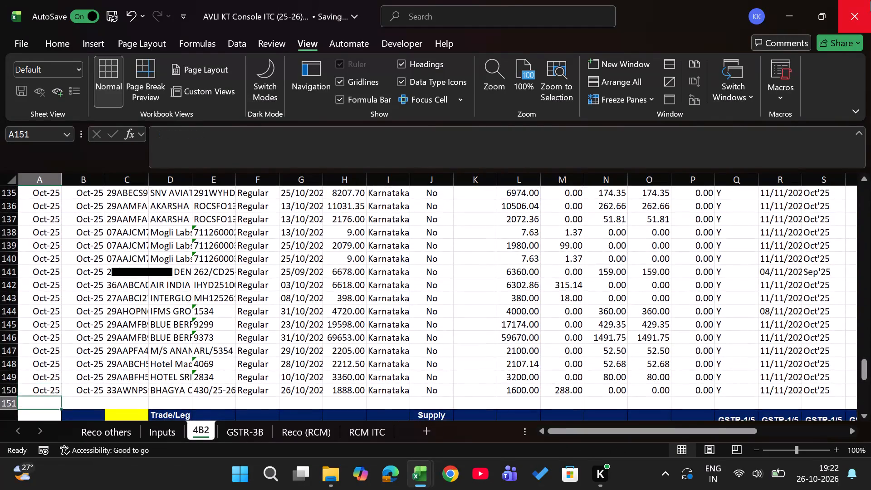
key(shift+space)
key(shift+Down)
key(ctrl+minus)
key(Right)
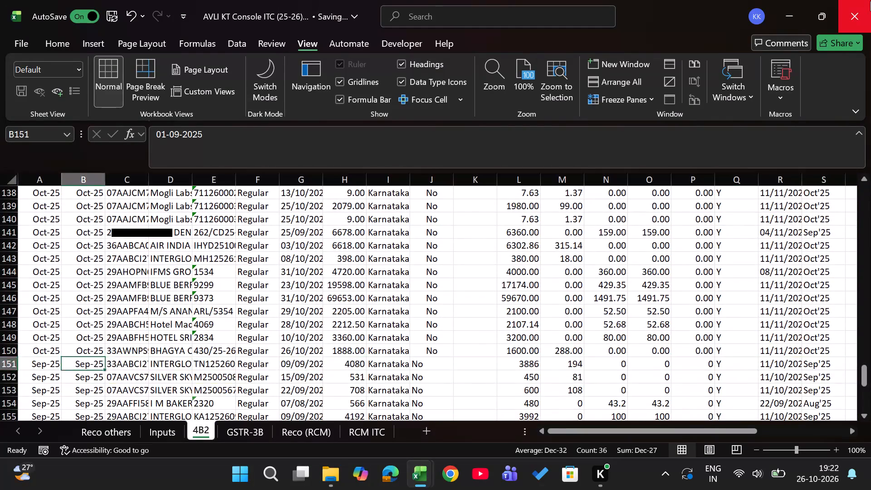
key(Right)
key(Down)
Check the Sep-25 row of the 4B2 versus Books difference table on the Reco others sheet.
key(ctrl+Page_Up)
key(ctrl+Page_Up)
key(Right)
key(Right)
key(Right)
key(Right)
key(Right)
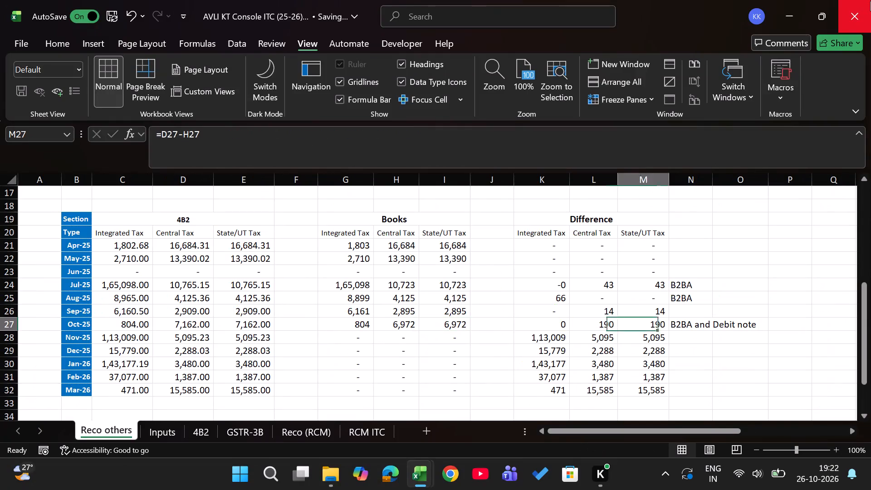
key(Right)
key(Up)
key(Left)
key(Right)
key(ctrl+Page_Down)
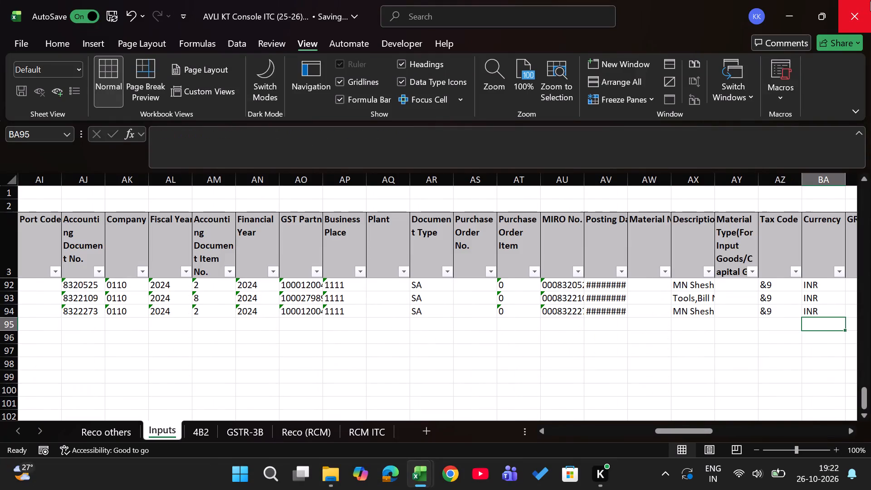
key(ctrl+Page_Down)
key(Down)
In the September workbook's Not Taken Same month 2b sheet, examine the tax totals and adjustment notes far below the table.
key(alt+Tab)
key(Right)
key(Right)
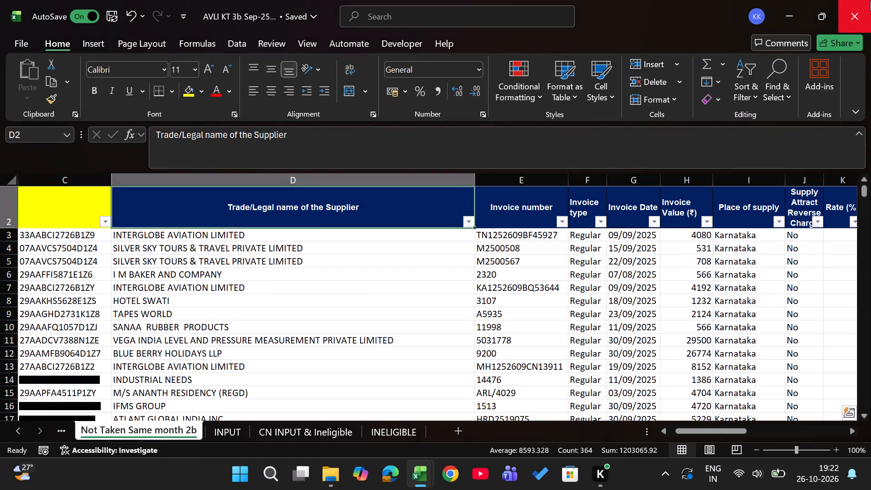
key(Left)
key(Right)
key(Right)
key(Right)
key(Right)
key(Right)
key(Right)
key(Right)
key(Right)
key(Right)
key(Right)
key(Right)
key(Right)
key(Right)
key(Left)
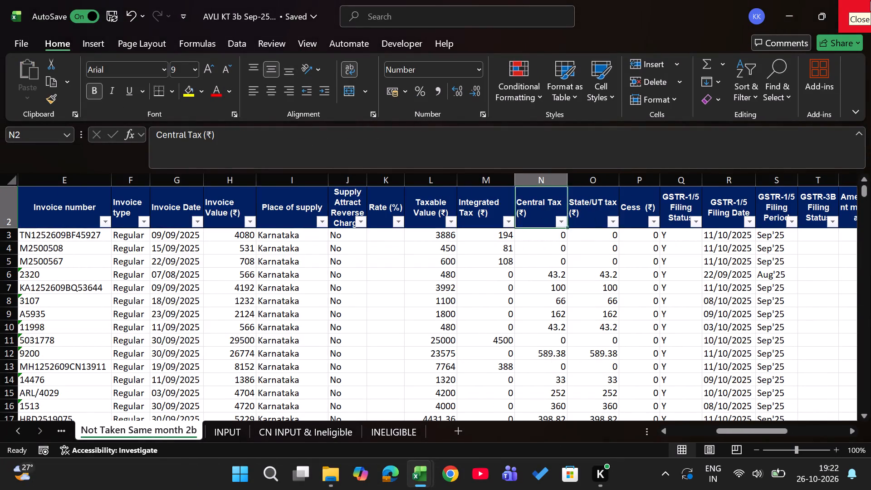
key(Left)
key(ctrl+Down)
key(Down)
key(Down)
key(ctrl+Down)
key(Down)
key(Down)
key(Down)
key(Up)
key(Up)
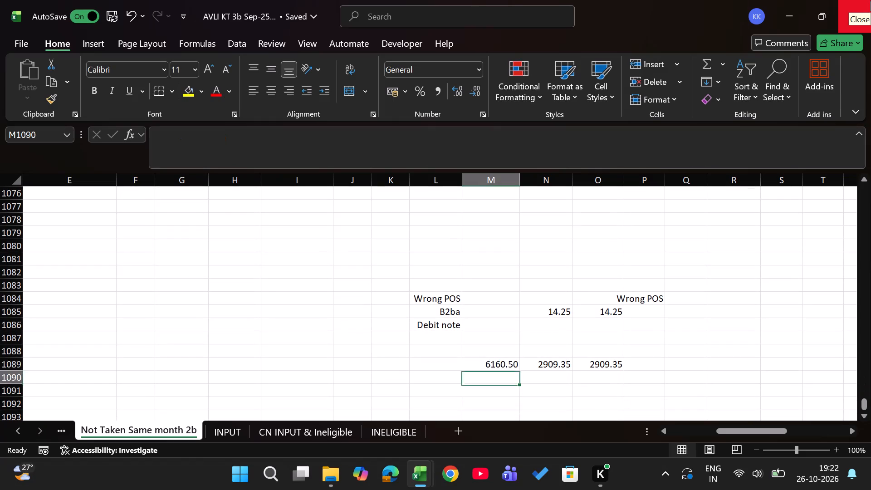
key(Up)
key(Up)
key(Up)
key(Up)
key(Up)
key(Right)
key(Right)
Copy the B2BA remark from N25 into N26 beside the Sep-25 4B2 differences on the console workbook's Reco others sheet.
key(alt+Tab)
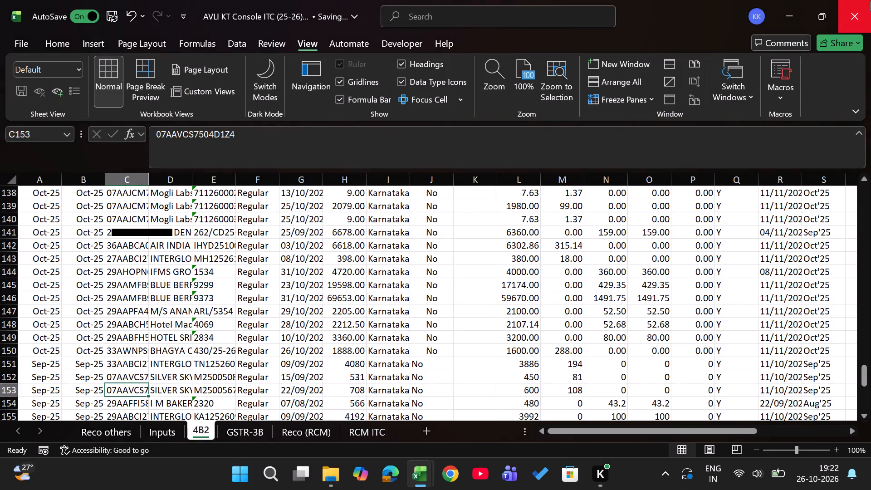
key(ctrl+Page_Up)
key(ctrl+Page_Up)
key(Right)
key(Right)
key(Left)
key(Left)
key(Up)
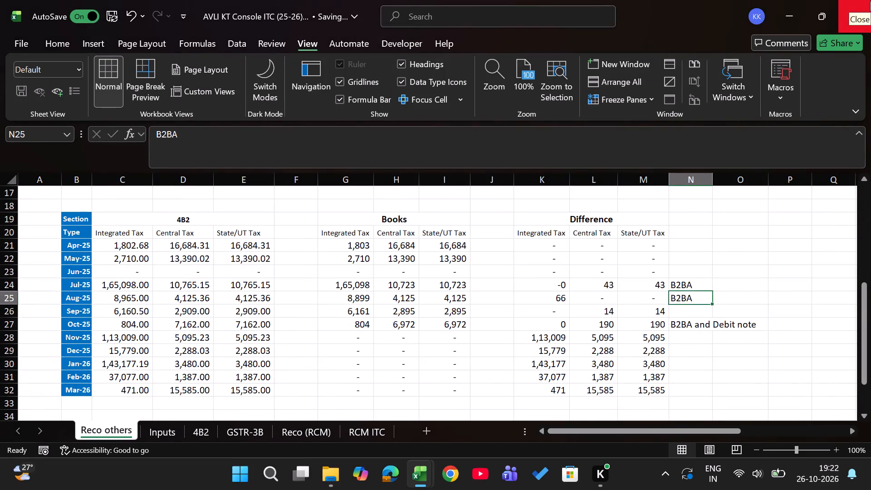
key(ctrl+c)
key(Down)
key(Return)
key(Down)
key(Down)
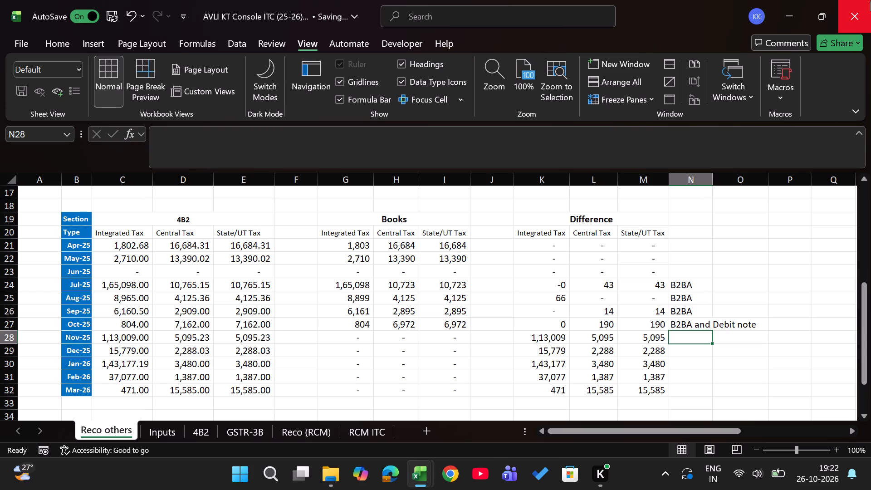
Review the Books formulas and monthly differences in the 4B2 and 4A5 - 4B2 tables on the Reco others sheet.
key(Left)
key(Left)
key(Left)
key(Left)
key(Left)
key(Left)
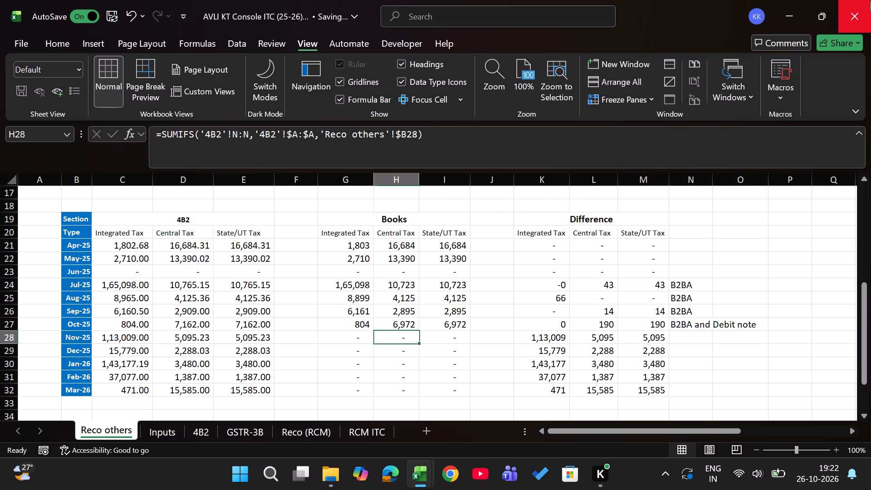
key(Right)
key(Right)
key(Right)
key(Left)
key(Left)
key(Left)
key(Up)
key(Up)
key(Up)
key(Up)
key(Up)
key(Up)
key(Up)
key(Up)
key(Up)
key(Up)
key(Up)
key(Up)
key(Up)
key(Up)
key(Up)
key(Up)
key(Up)
key(Up)
key(Up)
key(Up)
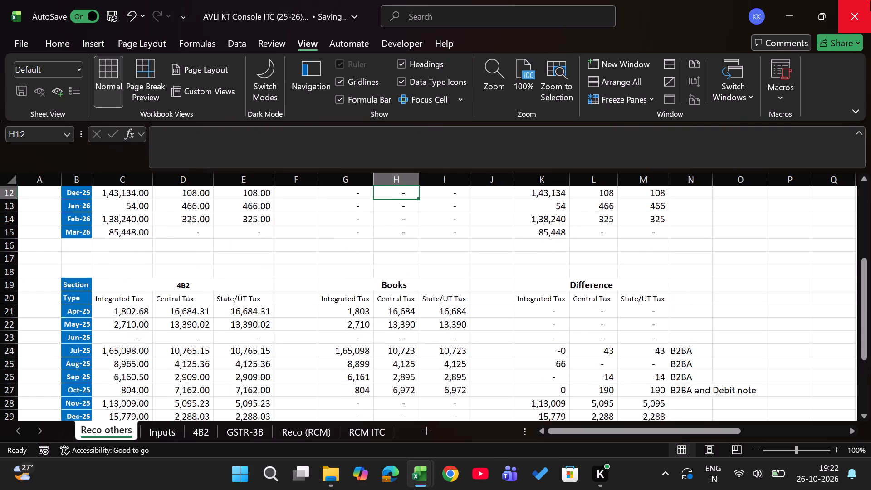
key(Down)
key(Down)
key(Down)
key(Down)
key(Down)
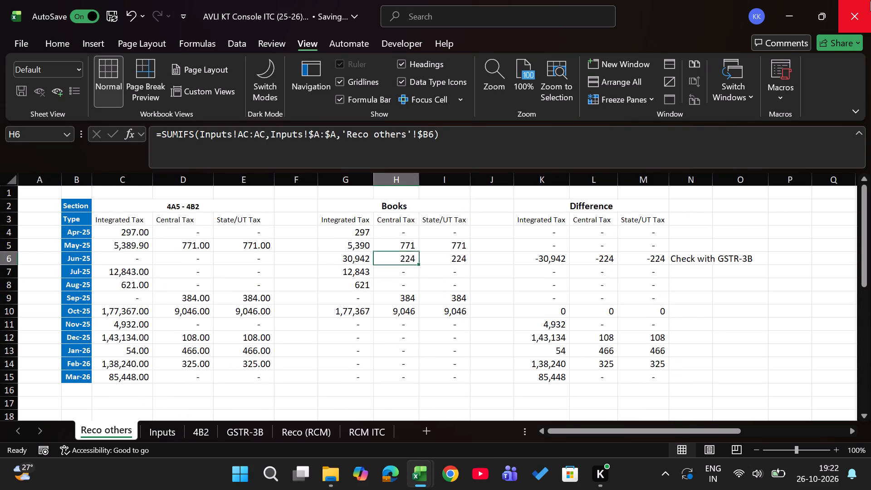
key(Down)
Review the monthly Books and Difference figures on the Reco (RCM) sheet, especially from October to December.
key(ctrl+Page_Down)
key(ctrl+Page_Down)
key(ctrl+Page_Down)
key(ctrl+Page_Down)
key(Right)
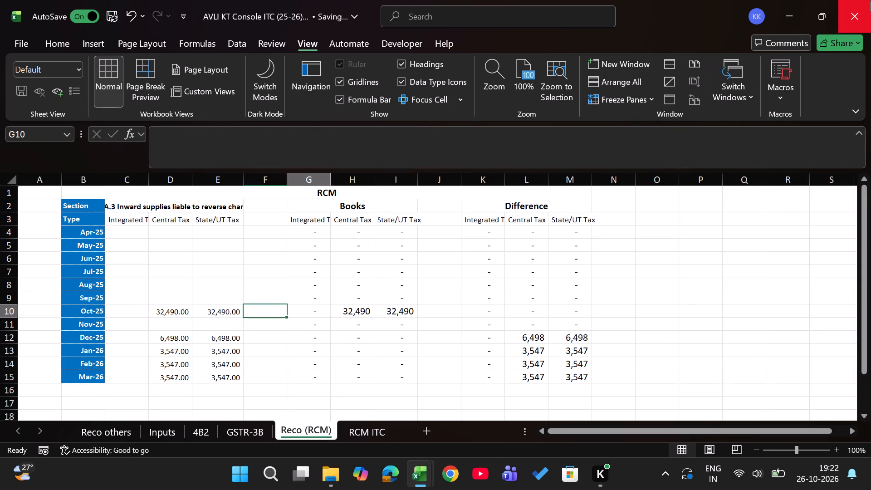
key(Right)
key(Right)
key(Right)
key(Right)
key(Down)
key(Down)
key(Left)
key(Left)
key(Left)
key(Left)
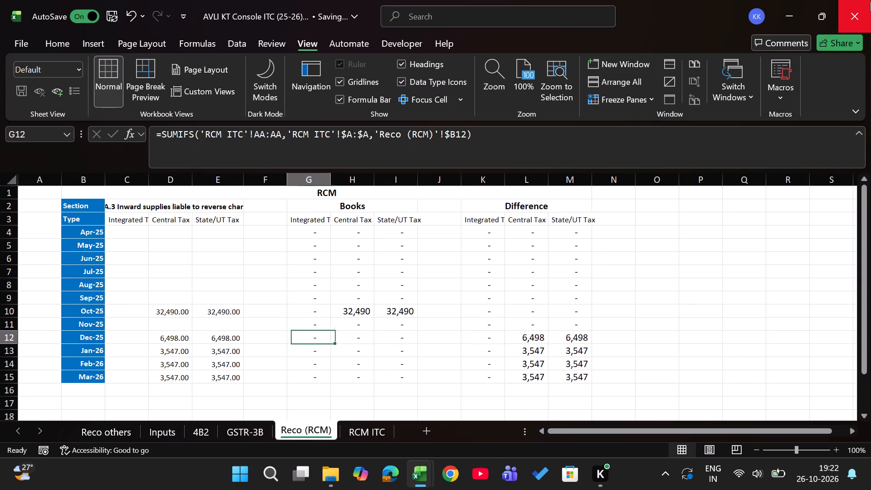
key(Left)
key(Right)
Close the AVLI KT 3b Sep-25 workbook.
key(alt+Tab)
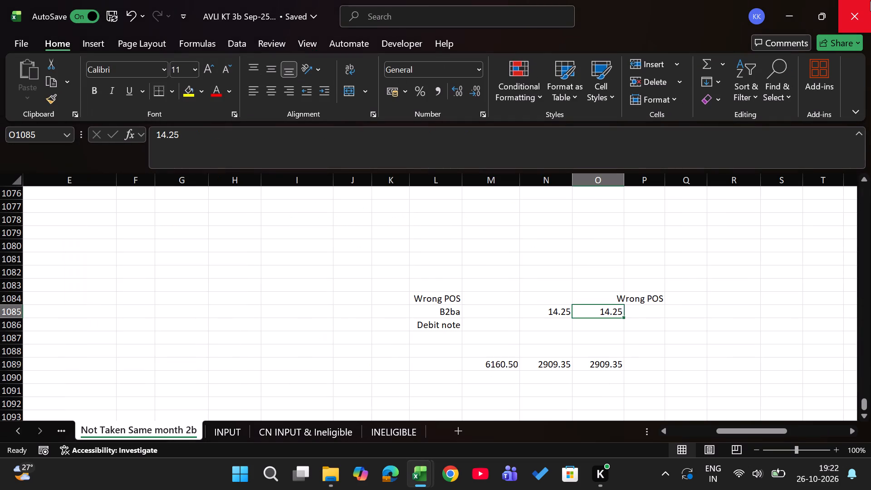
click(870, 0)
In File Explorer, go to the 8. Nov-25 folder and open AVLI KT 3b Nov-25.xlsx.
key(alt+Tab)
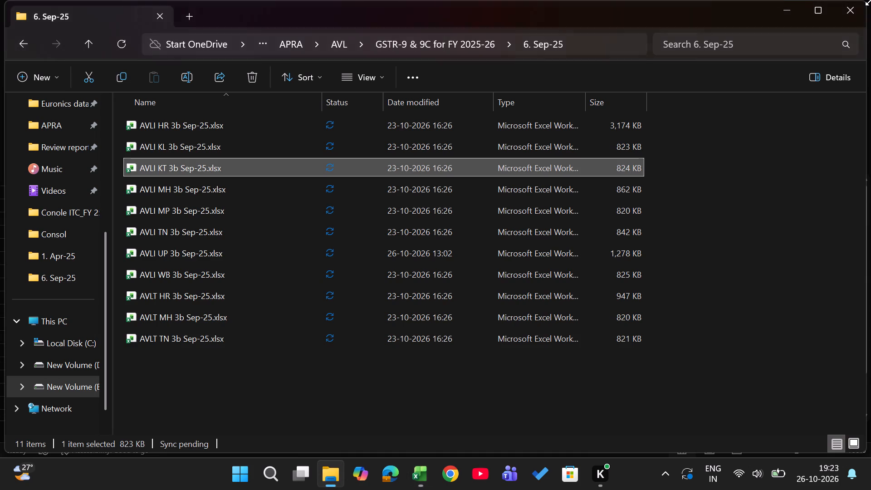
key(BackSpace)
key(Down)
key(Down)
key(Return)
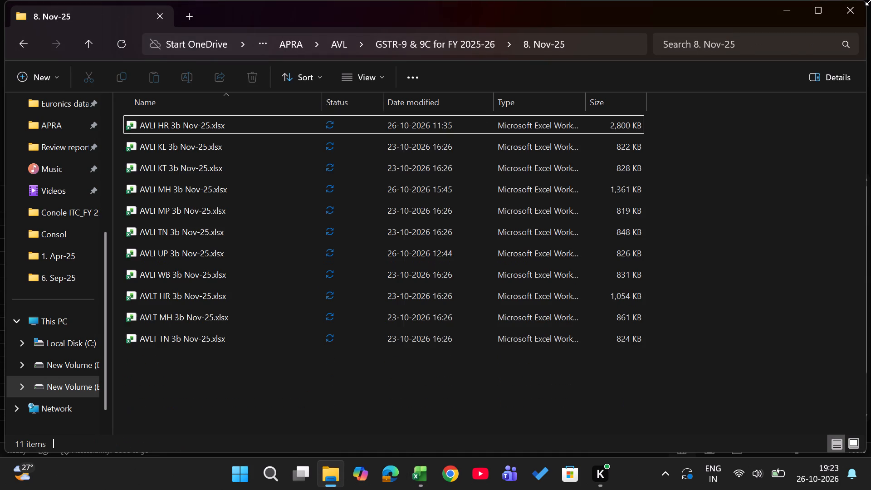
key(Down)
key(Down)
key(Down)
key(Up)
key(Return)
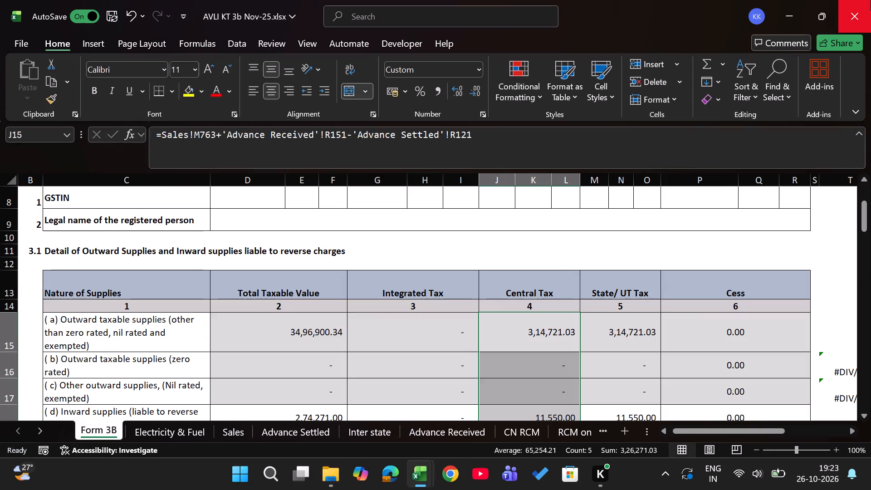
Go through the sheets of the Nov-25 workbook to the INPUT sheet and examine its November input tax credit rows.
key(ctrl+Page_Down)
key(ctrl+Page_Down)
key(ctrl+Page_Down)
key(ctrl+Page_Down)
key(ctrl+Page_Down)
key(ctrl+Page_Down)
key(ctrl+Page_Down)
key(ctrl+Page_Down)
key(ctrl+Page_Down)
key(ctrl+Page_Down)
key(ctrl+Page_Down)
key(ctrl+Page_Down)
key(ctrl+Page_Down)
key(ctrl+Page_Down)
key(ctrl+Page_Down)
key(ctrl+Page_Down)
key(ctrl+Page_Down)
key(ctrl+Page_Down)
key(ctrl+Page_Down)
key(ctrl+Page_Down)
key(ctrl+Page_Down)
key(ctrl+Page_Down)
key(ctrl+Page_Down)
key(ctrl+Page_Down)
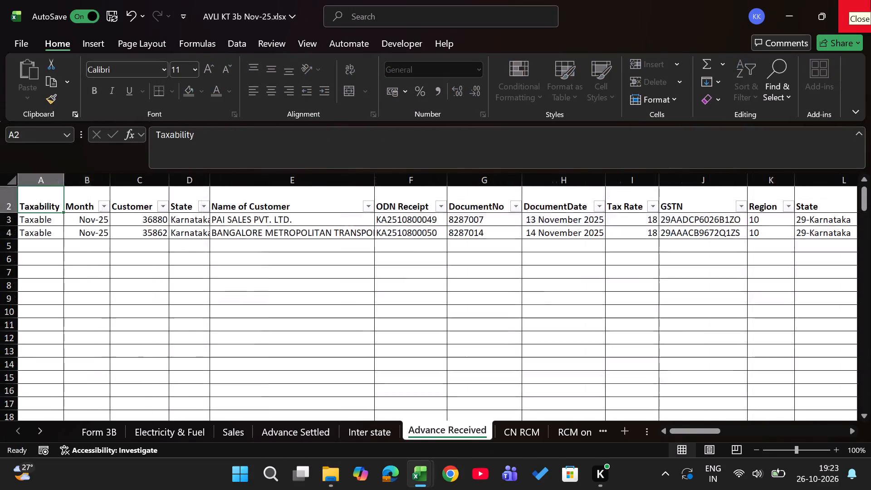
key(ctrl+Page_Up)
key(ctrl+Page_Down)
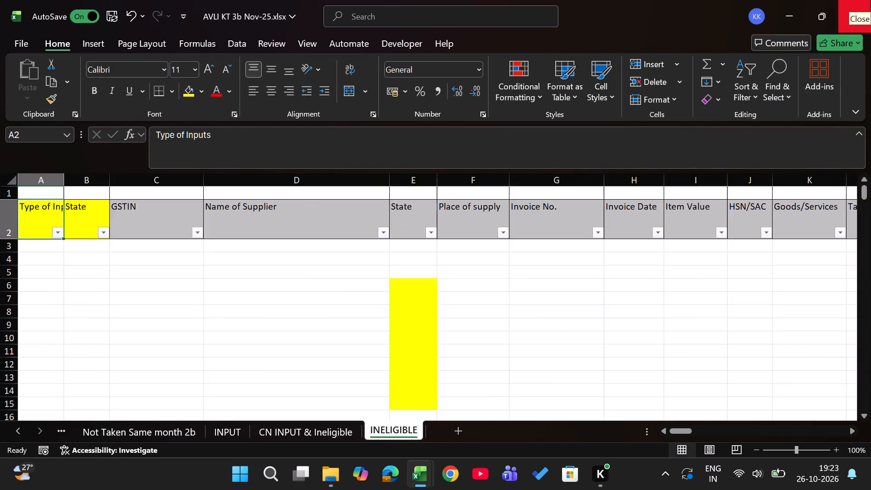
key(ctrl+Page_Up)
key(ctrl+Page_Up)
key(Up)
key(Left)
key(Down)
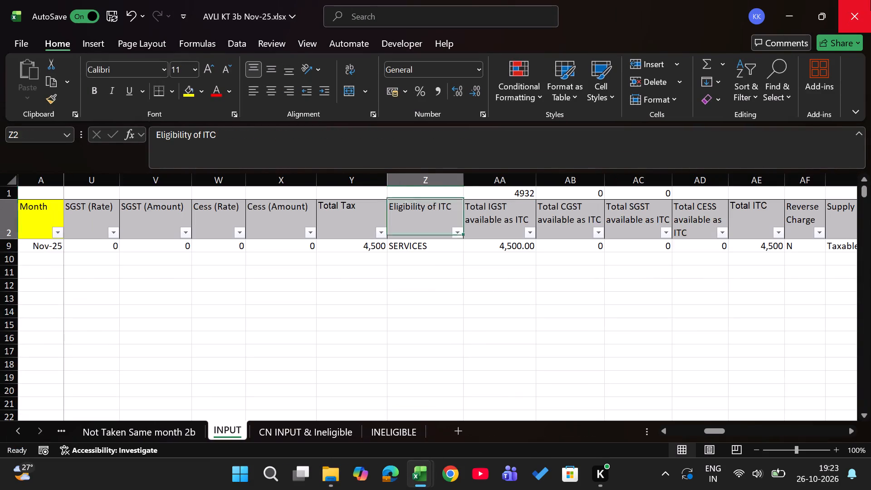
key(ctrl+Left)
key(Right)
In the console workbook, review the Nov-25 Books and Difference figures in the 4A5 - 4B2 table on the Reco others sheet.
key(alt+Tab)
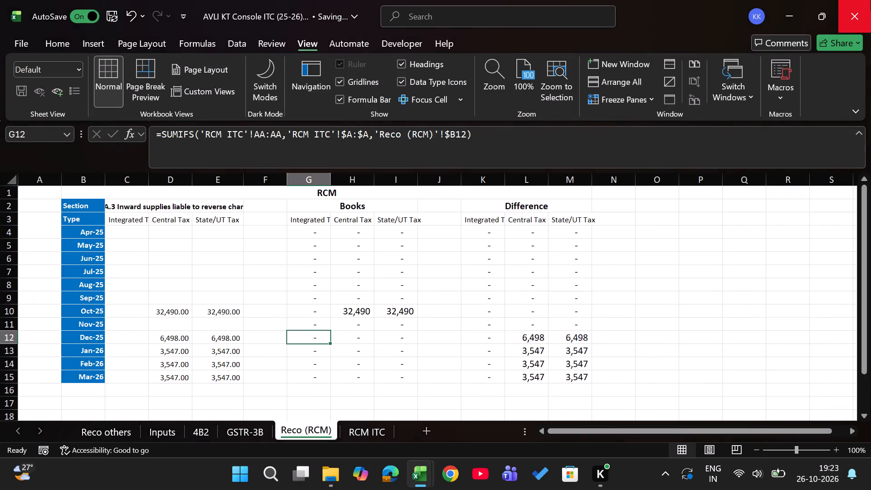
key(ctrl+Page_Up)
key(ctrl+Page_Up)
key(ctrl+Page_Up)
key(ctrl+Page_Up)
key(Up)
key(Up)
key(Up)
key(Up)
key(Up)
key(Up)
key(Up)
key(Up)
key(Up)
key(Up)
key(Up)
key(Up)
key(Up)
key(Up)
key(Up)
key(Up)
key(Up)
key(Up)
key(Up)
key(Up)
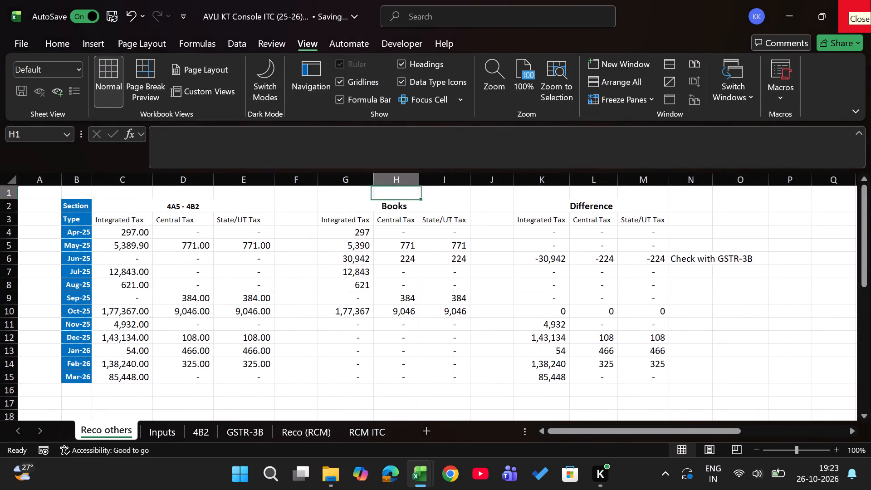
key(Down)
key(Down)
key(Down)
key(Down)
key(Down)
key(Down)
key(Down)
key(Down)
key(Down)
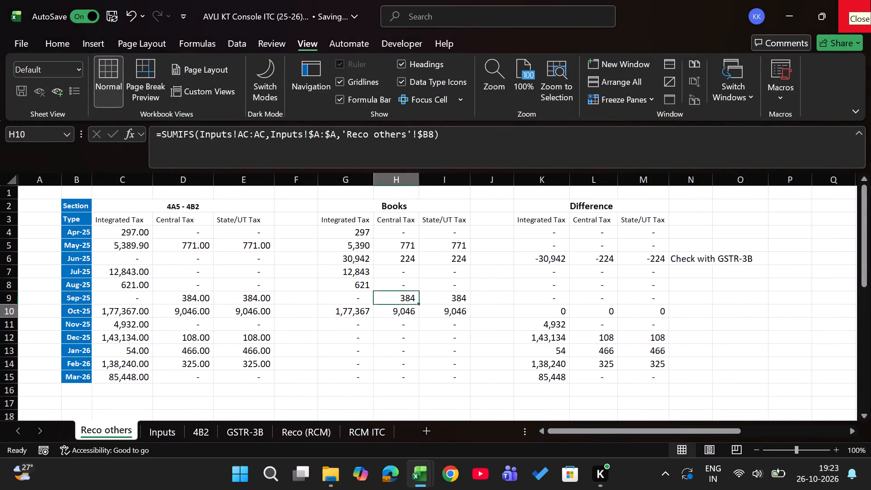
key(Down)
key(Left)
Copy the November INPUT table with its header row into the console's Inputs sheet below the October rows, starting in the Month column at B101.
key(ctrl+Page_Down)
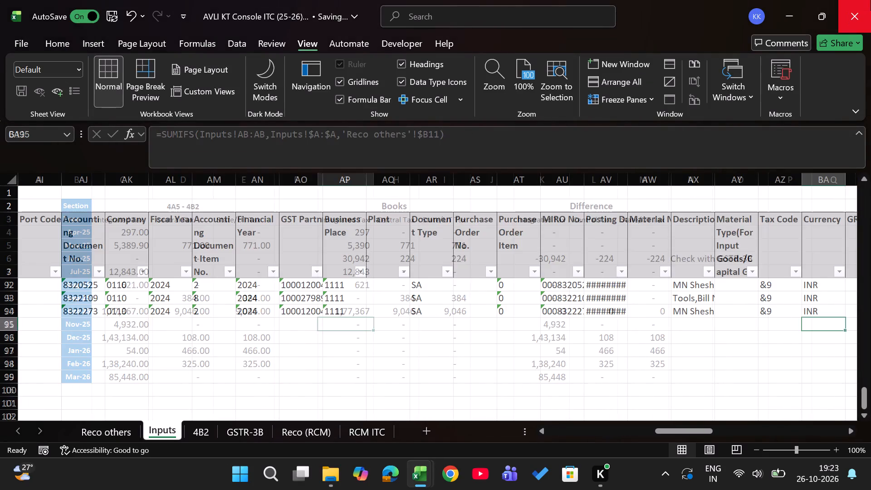
key(Up)
key(Up)
key(ctrl+Up)
key(ctrl+Left)
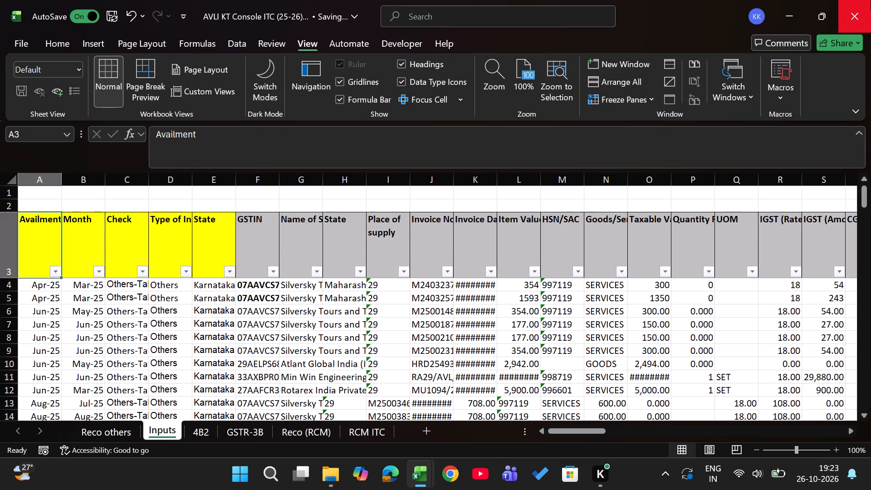
key(Down)
key(Down)
key(ctrl+Down)
key(Down)
key(Down)
key(Down)
key(Up)
key(Up)
key(Right)
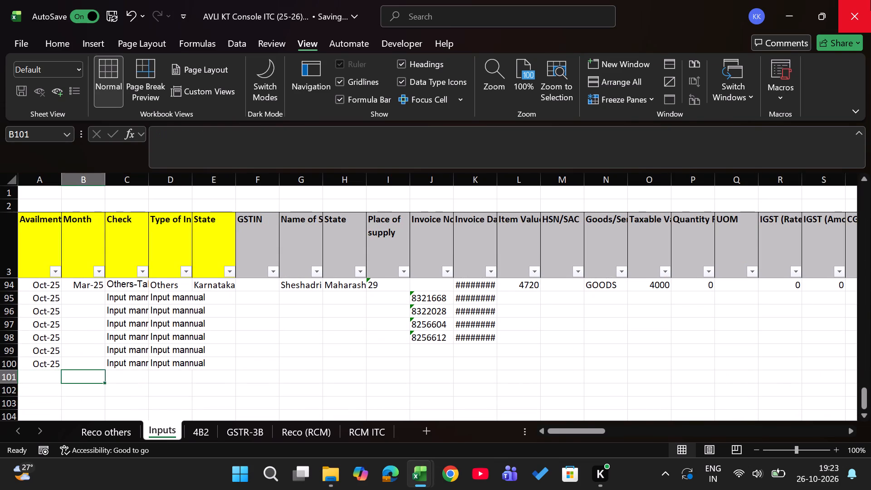
key(Down)
key(Up)
key(alt+Tab)
key(Left)
key(ctrl+shift+Down)
key(ctrl+shift+Right)
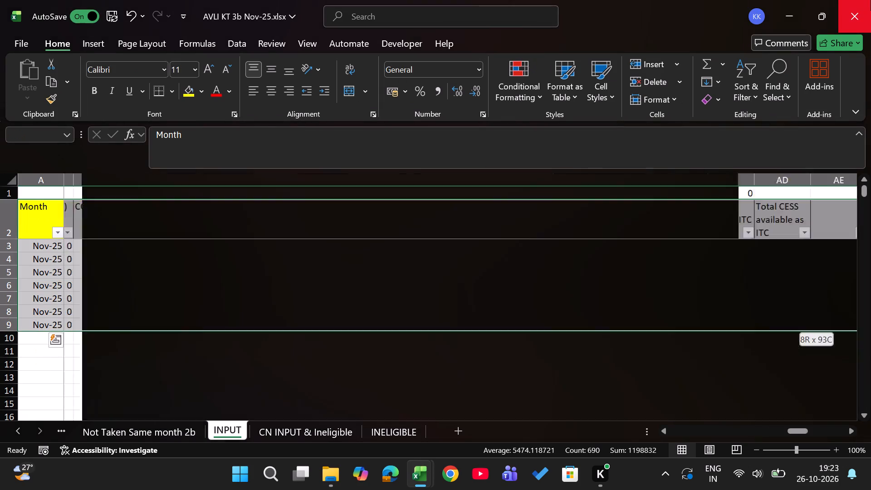
key(ctrl+c)
key(alt+Tab)
key(Return)
key(Right)
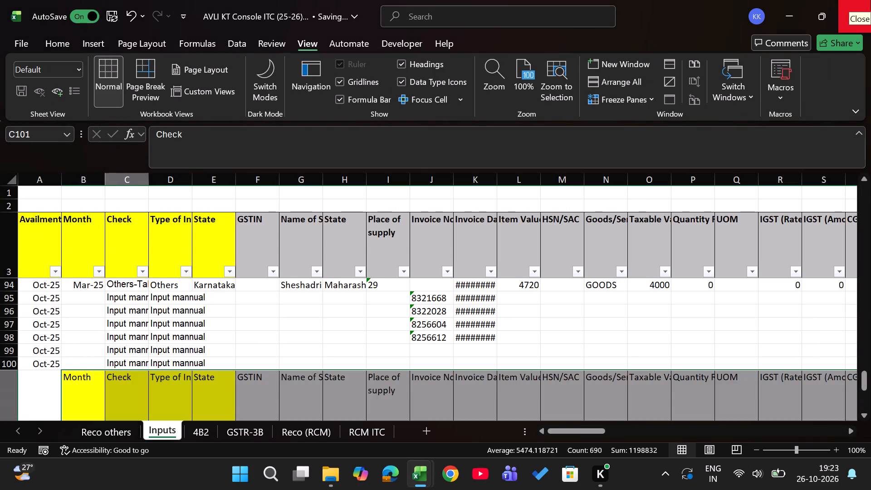
Fill the Availment column with Nov-25 for all the pasted November rows, A102 to A108.
key(Left)
key(Down)
key(ctrl+c)
key(Left)
key(Return)
key(ctrl+c)
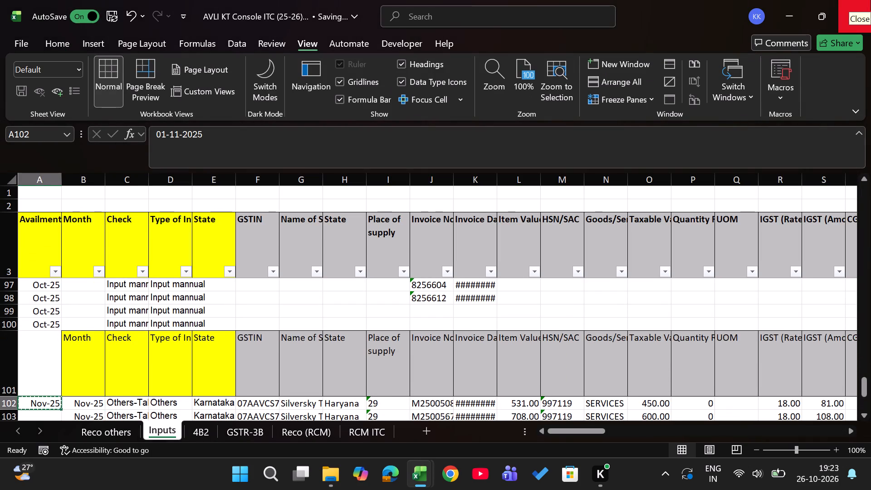
key(Right)
key(ctrl+Down)
key(Left)
key(ctrl+shift+Up)
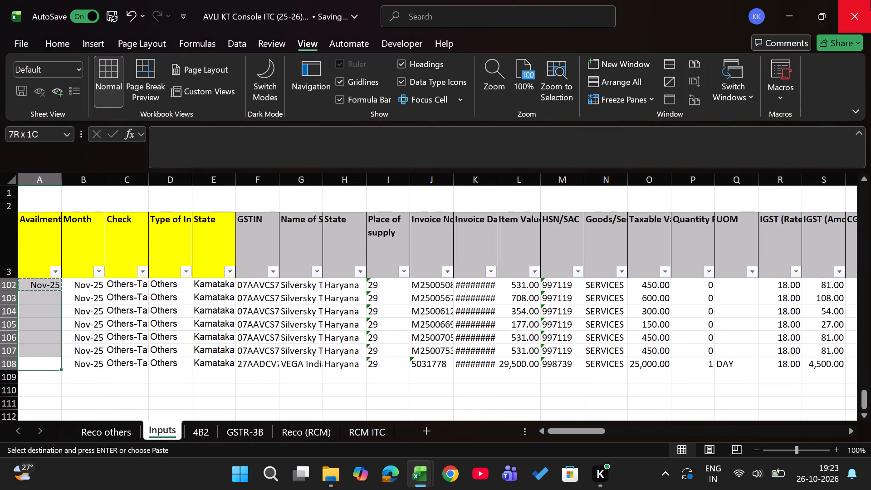
key(ctrl+d)
Delete the duplicate header row 101 above the November rows on the Inputs sheet.
key(ctrl+Up)
key(Up)
key(Up)
key(Down)
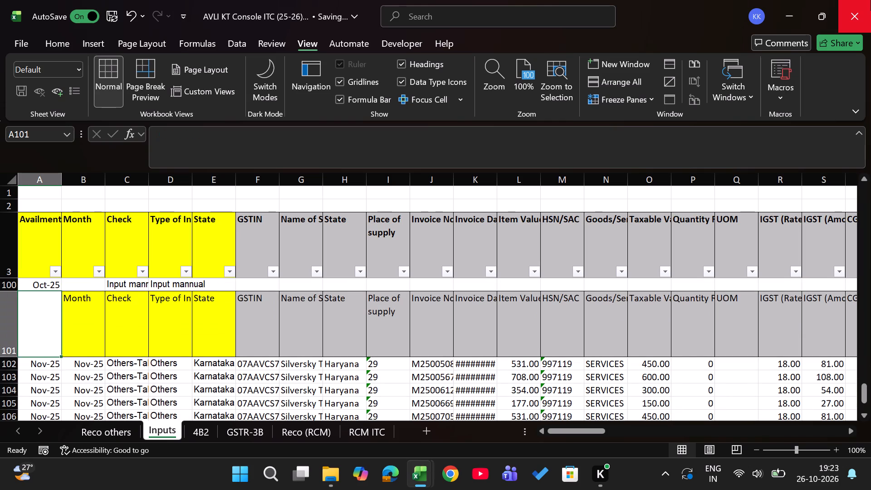
key(shift+space)
key(ctrl+minus)
Check the November rows on the Inputs sheet across their columns against the October rows above.
key(Right)
key(Right)
key(Up)
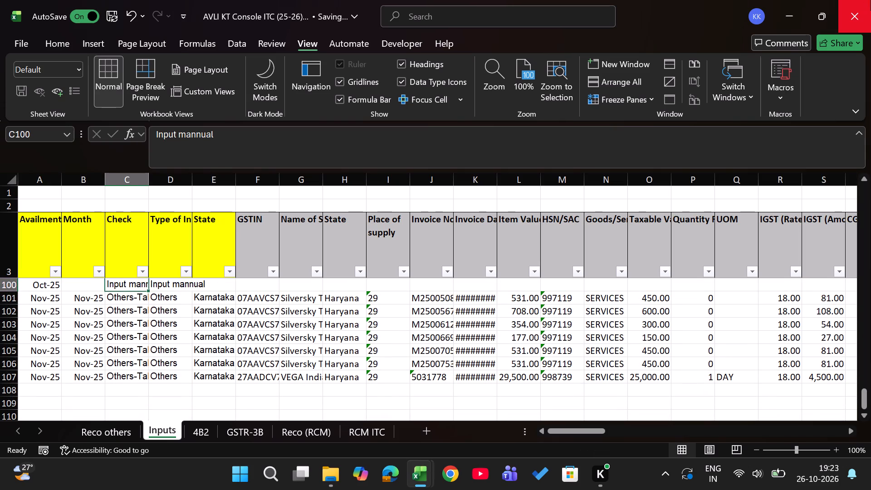
key(ctrl+Up)
key(ctrl+Down)
key(Right)
key(Right)
key(Right)
key(Right)
key(Right)
key(Right)
key(Right)
key(Right)
key(Right)
key(Right)
key(Right)
key(ctrl+Left)
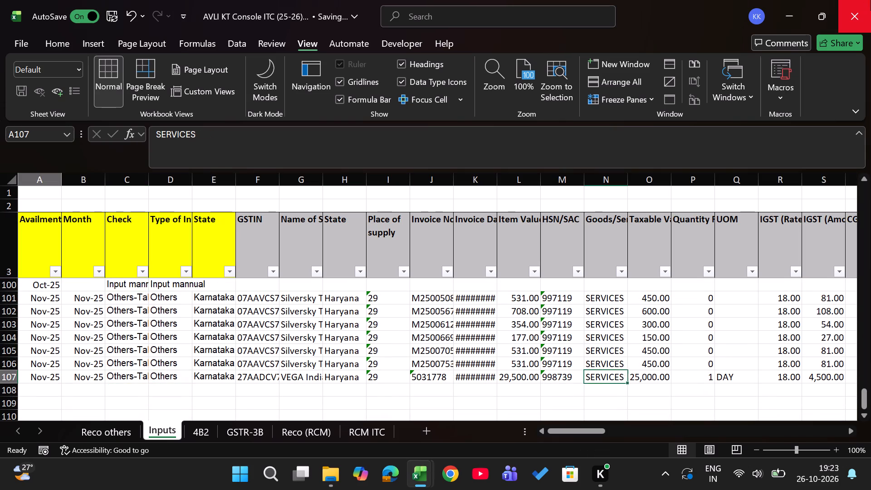
key(ctrl+Left)
key(ctrl+Left)
Review the Nov-25 Books and Difference figures in the 4A5 - 4B2 and 4B2 tables on the Reco others sheet.
key(ctrl+Page_Up)
key(Right)
key(Right)
key(Right)
key(Right)
key(Right)
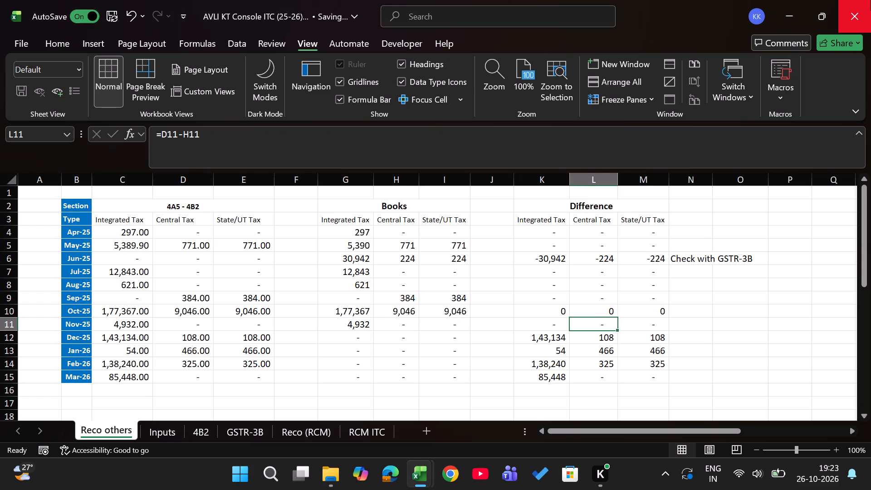
key(Down)
key(Down)
key(Down)
key(Down)
key(Down)
key(Down)
key(Down)
key(Down)
key(Down)
key(Down)
key(Down)
key(Down)
key(Down)
key(Down)
key(Down)
key(Down)
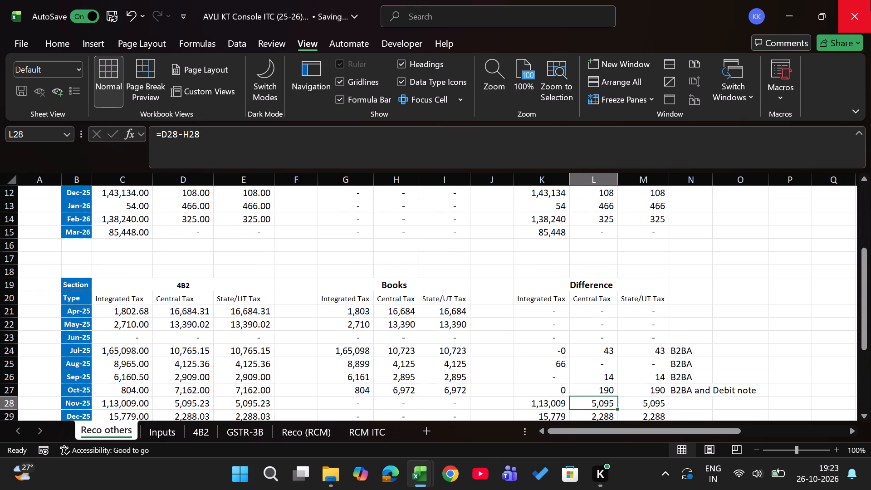
key(Left)
key(Left)
key(Left)
key(Left)
key(Left)
key(Right)
key(Right)
key(Right)
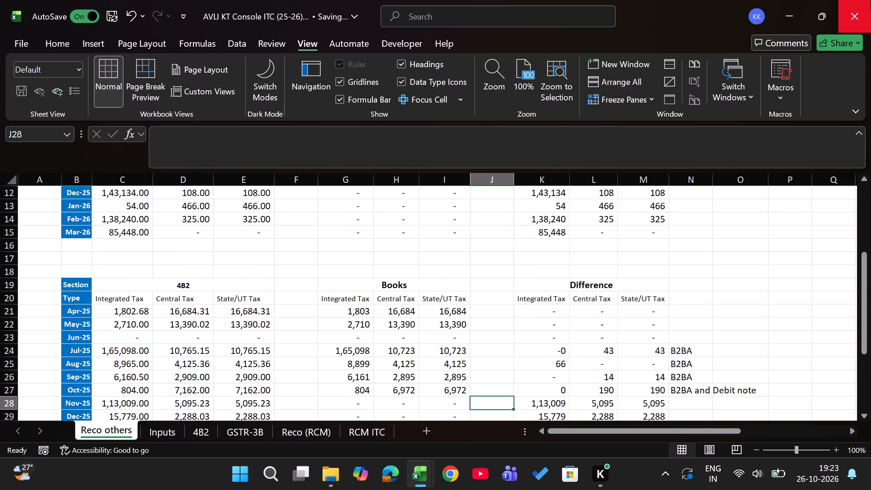
Copy the table with its header, B2 to Z27, from the Not Taken Same month 2b sheet of AVLI KT 3b Nov-25.xlsx.
key(Left)
key(Left)
key(Left)
key(alt+Tab)
key(ctrl+Page_Up)
key(ctrl+Page_Up)
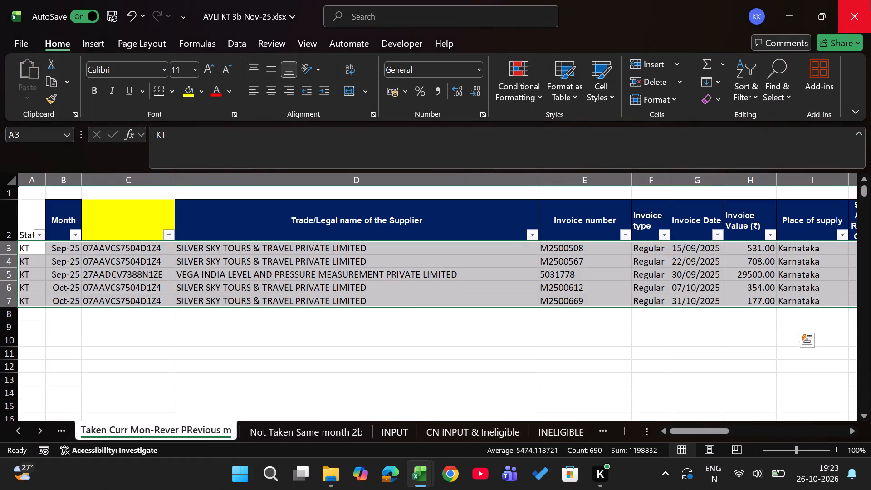
key(ctrl+Page_Down)
key(Up)
key(Up)
key(ctrl+Up)
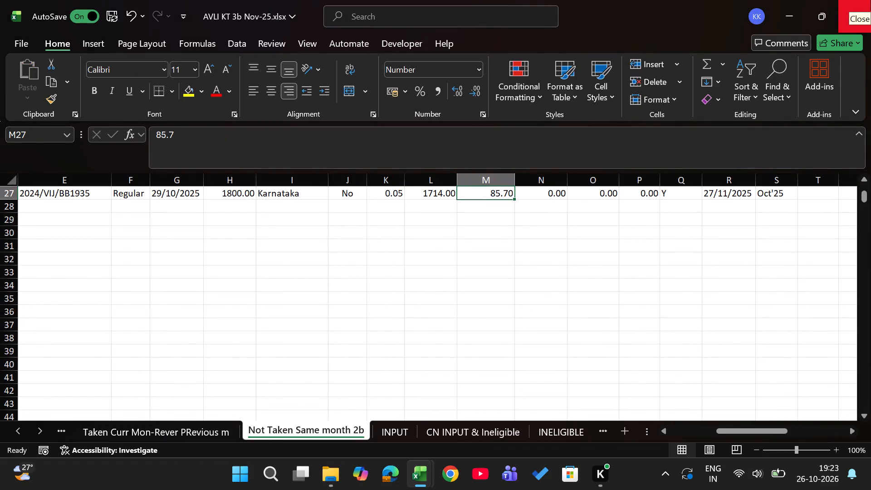
key(ctrl+Up)
key(Left)
key(Left)
key(ctrl+Left)
key(Left)
key(Left)
key(Left)
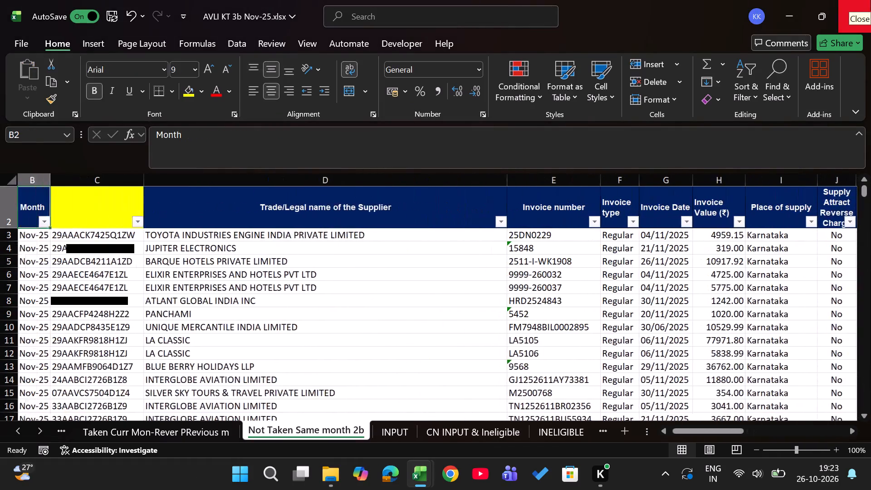
key(Right)
key(ctrl+shift+Down)
key(ctrl+shift+Right)
key(ctrl+shift+Right)
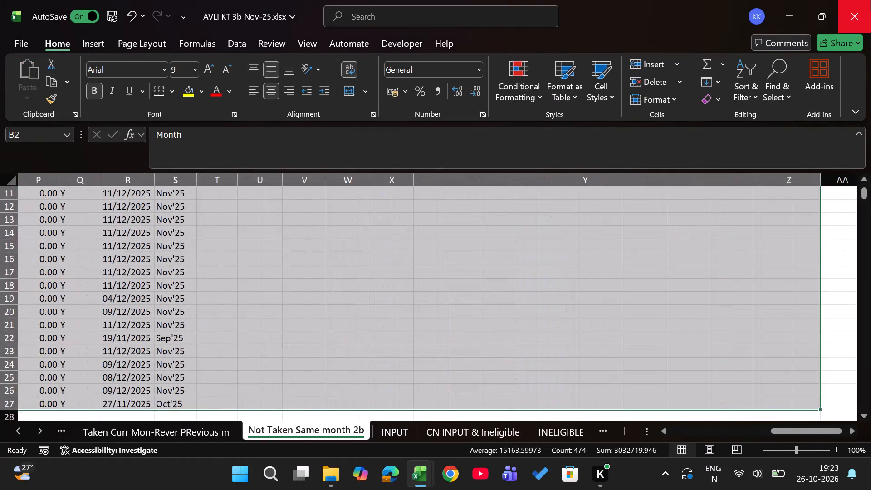
key(ctrl+c)
Paste the copied November table at B172 on the 4B2 sheet of the AVLI KT Console ITC workbook, below the existing data.
key(alt+Tab)
key(ctrl+Page_Down)
key(ctrl+Page_Down)
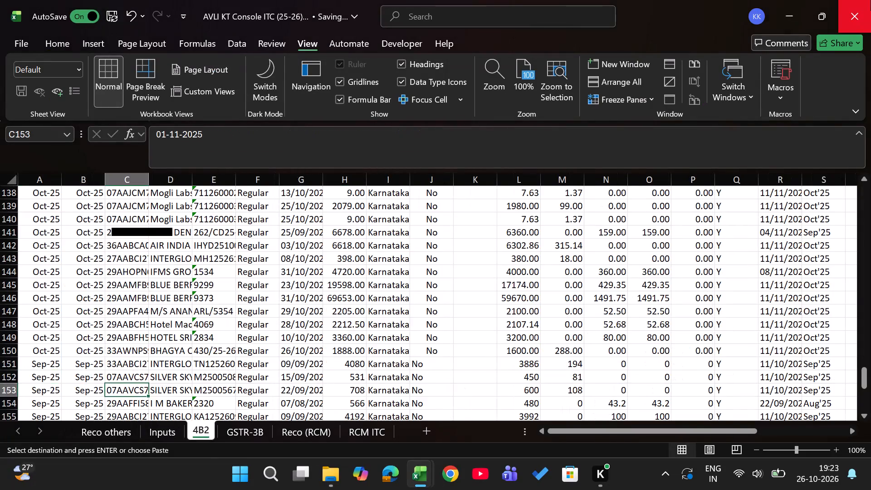
key(Down)
key(ctrl+Down)
key(Down)
key(Left)
key(Down)
key(Return)
Fill column A with Nov-25 for all the pasted November rows on the 4B2 sheet, from A173 down.
key(Right)
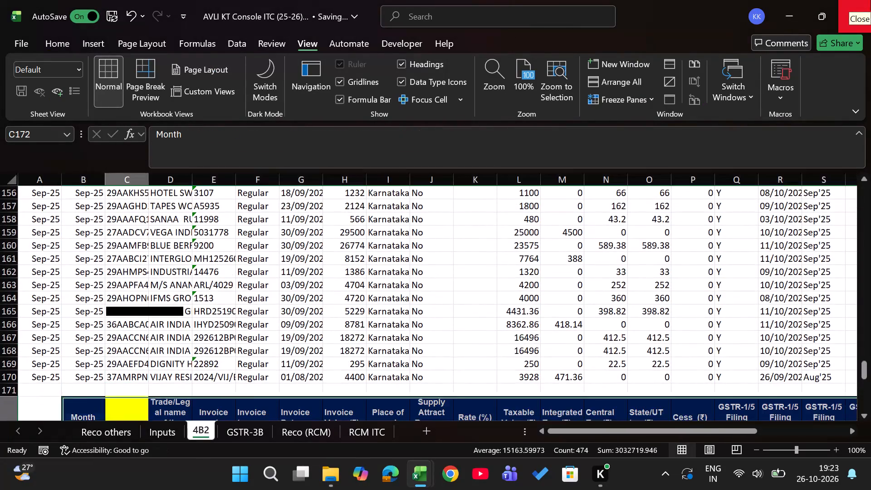
key(Down)
key(Left)
key(ctrl+c)
key(Left)
key(Return)
key(Right)
key(ctrl+Down)
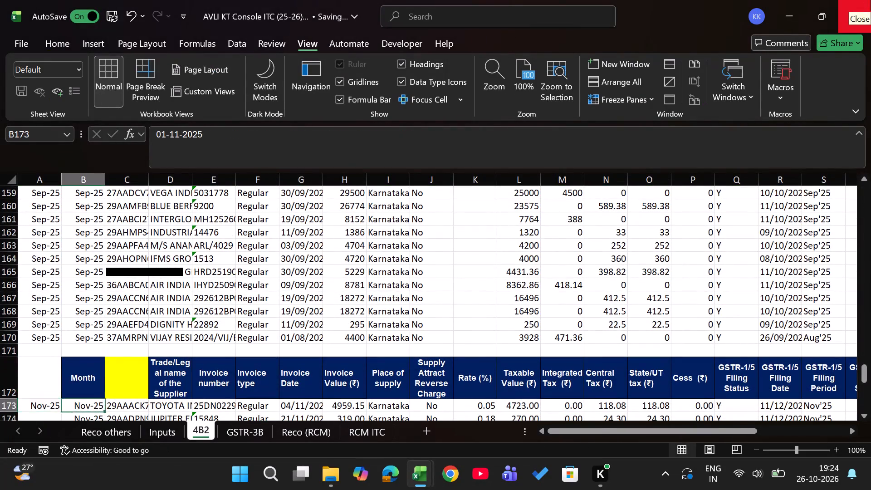
key(Left)
key(ctrl+shift+Up)
key(ctrl+d)
Delete blank row 171 and the duplicate header row 172 above the November rows on the 4B2 sheet.
key(ctrl+Up)
key(Up)
key(Up)
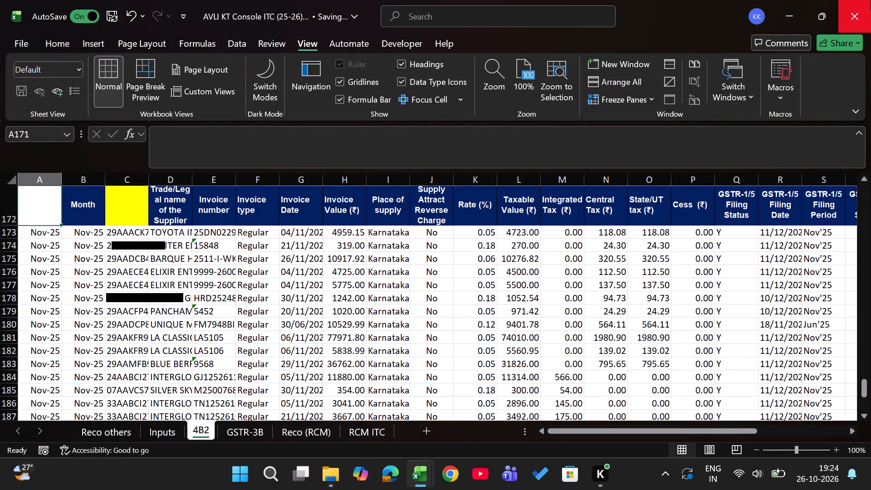
key(Up)
key(Down)
key(shift+space)
key(shift+Down)
key(ctrl+minus)
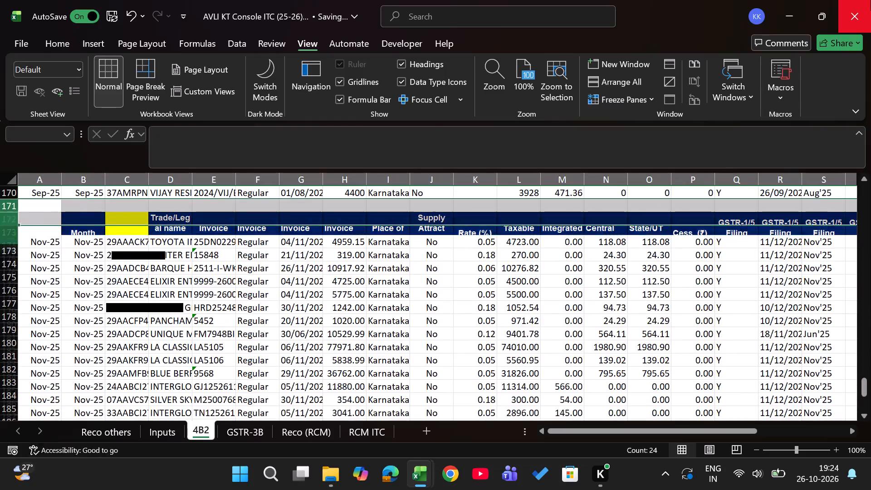
Review the Nov-25 Books and Difference figures in the 4B2 table on the Reco others sheet.
key(ctrl+Page_Up)
key(ctrl+Page_Up)
key(Right)
key(Right)
key(Right)
key(Right)
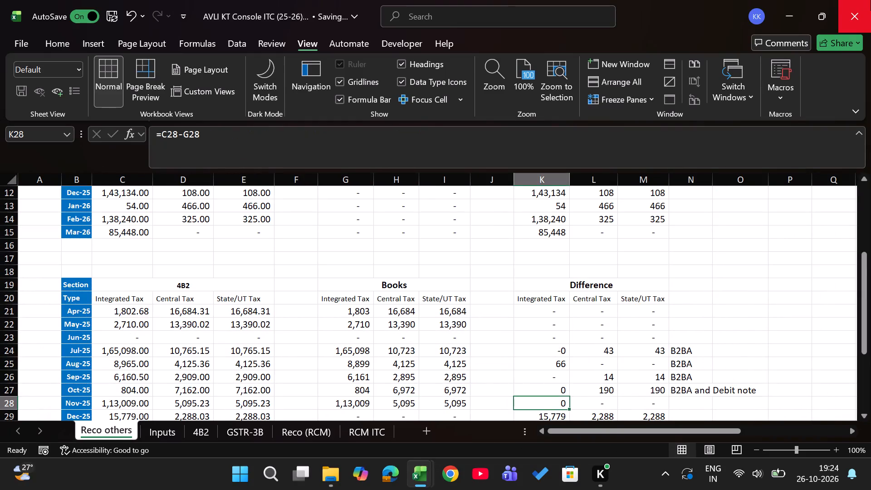
key(Right)
key(Right)
Check the Nov-25 row on the Reco (RCM) sheet for reverse charge figures and differences.
key(ctrl+Page_Down)
key(ctrl+Page_Down)
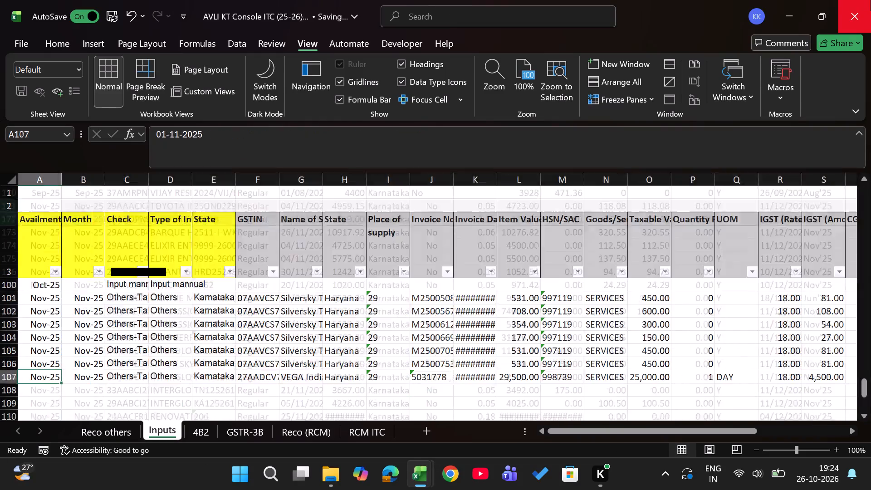
key(ctrl+Page_Down)
key(ctrl+Page_Down)
key(Left)
key(Left)
key(Right)
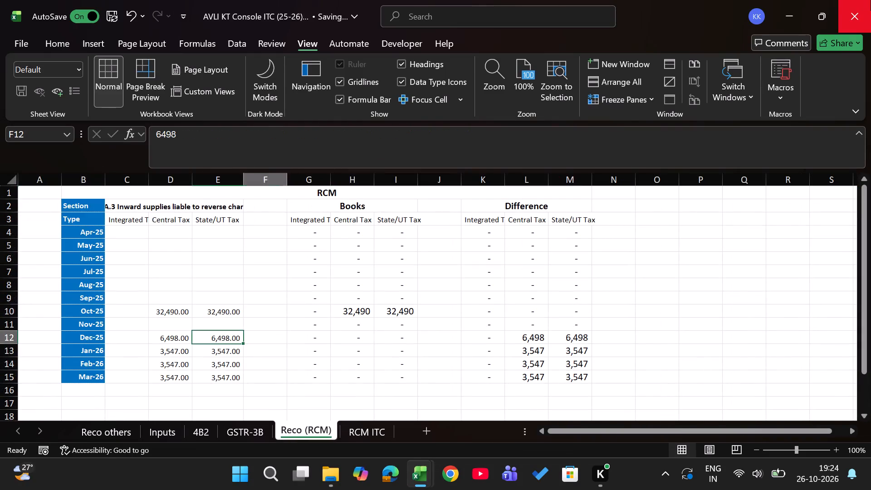
key(Right)
key(Right)
key(Up)
Close the AVLI KT 3b Nov-25.xlsx workbook.
key(alt+Tab)
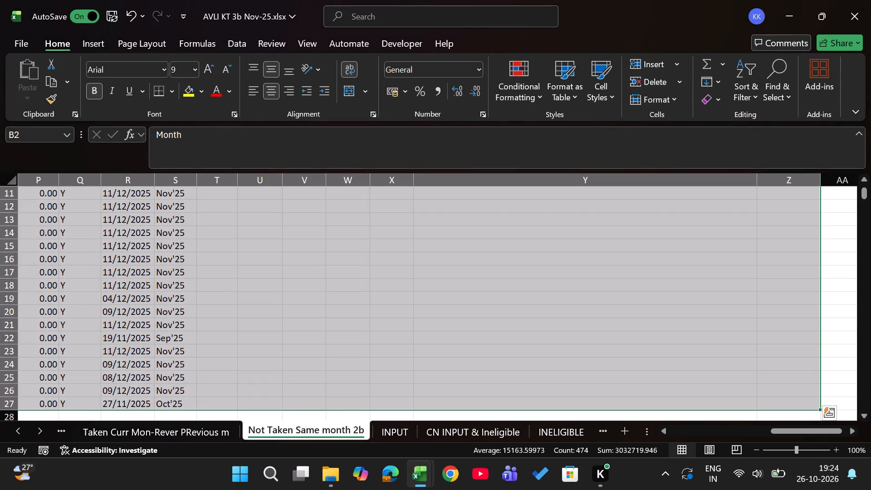
click(870, 0)
Switch to File Explorer and open AVLI KT GSTR3b Dec-25.xlsx from the 9. Dec-25 folder.
key(alt+Tab)
key(BackSpace)
key(Down)
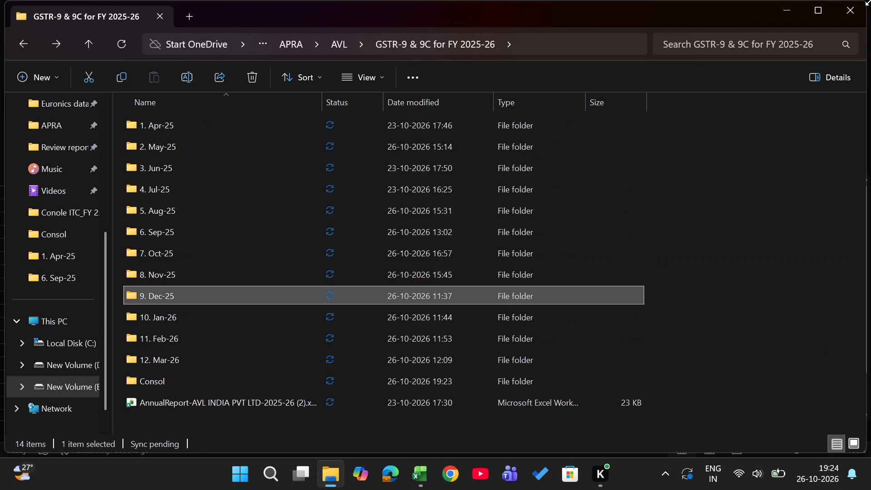
key(Return)
key(Down)
key(Down)
key(Down)
key(Up)
key(Return)
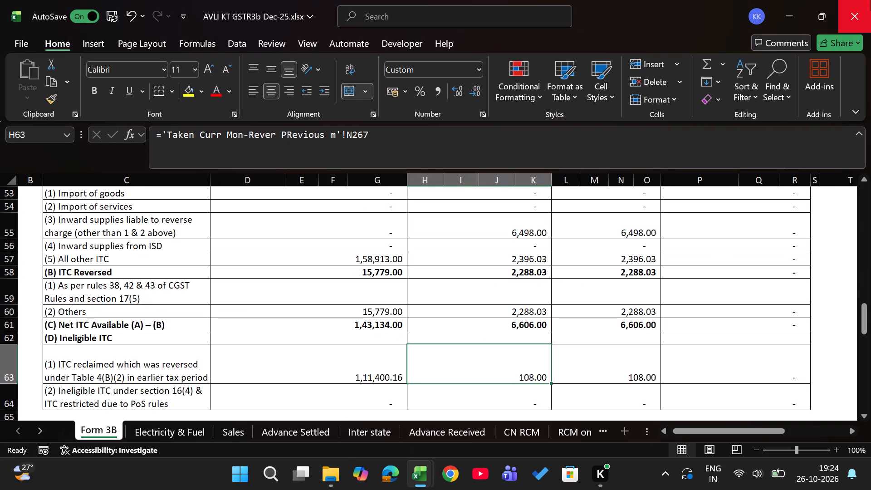
Copy the Dec-25 rows with their header, A2 to CO7, from the INPUT sheet of the December workbook.
key(ctrl+Page_Down)
key(ctrl+Page_Down)
key(ctrl+Page_Down)
key(ctrl+Page_Down)
key(ctrl+Page_Down)
key(ctrl+Page_Down)
key(ctrl+Page_Down)
key(ctrl+Page_Down)
key(ctrl+Page_Down)
key(ctrl+Page_Down)
key(ctrl+Page_Down)
key(ctrl+Page_Down)
key(ctrl+Page_Down)
key(ctrl+Page_Down)
key(ctrl+Page_Down)
key(ctrl+Page_Down)
key(ctrl+Page_Down)
key(ctrl+Page_Down)
key(ctrl+Page_Down)
key(ctrl+Page_Down)
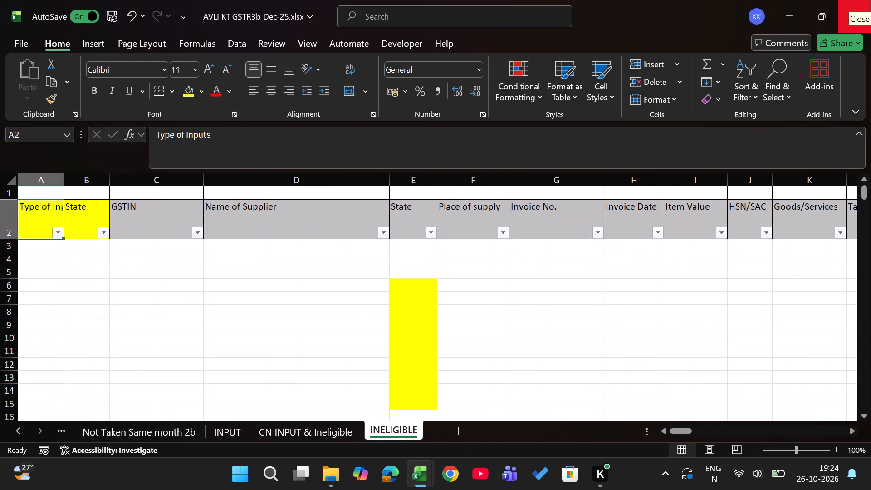
key(ctrl+Page_Up)
key(ctrl+Page_Up)
key(Left)
key(Left)
key(Left)
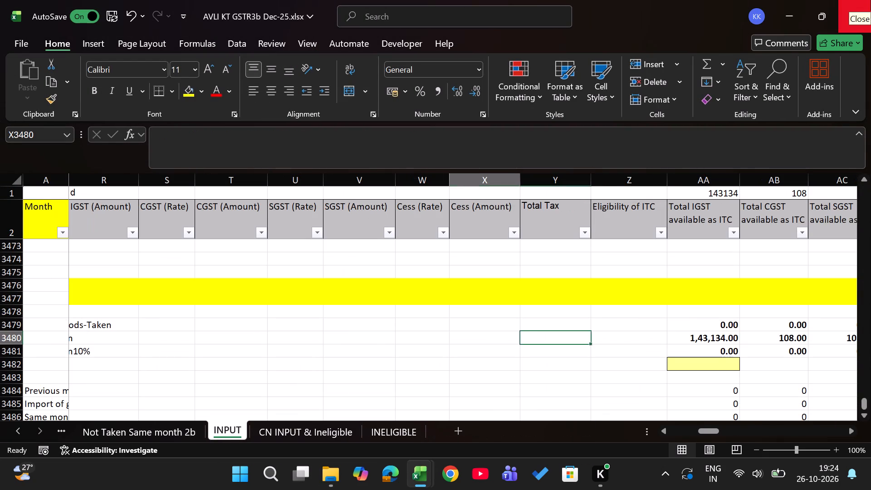
key(Left)
key(Left)
key(Left)
key(Left)
key(ctrl+Up)
key(ctrl+Up)
key(ctrl+Up)
key(ctrl+Left)
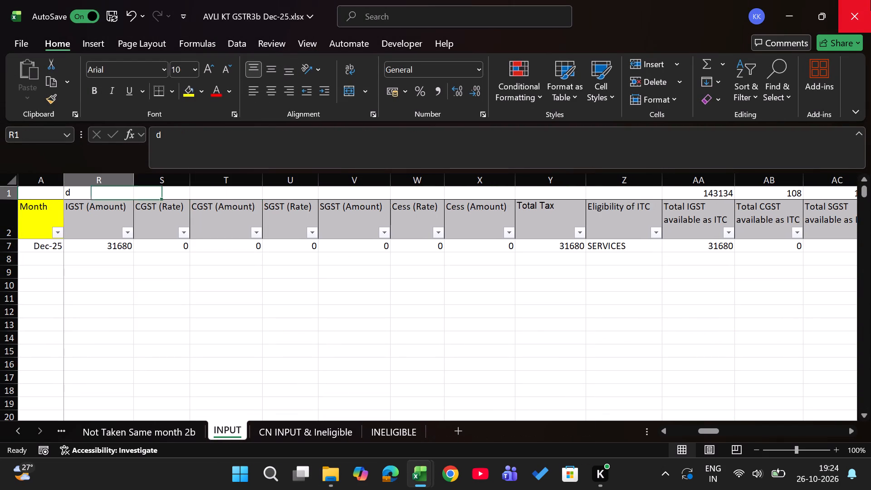
key(ctrl+Left)
key(Down)
key(Down)
key(Up)
key(ctrl+shift+Down)
key(ctrl+shift+Right)
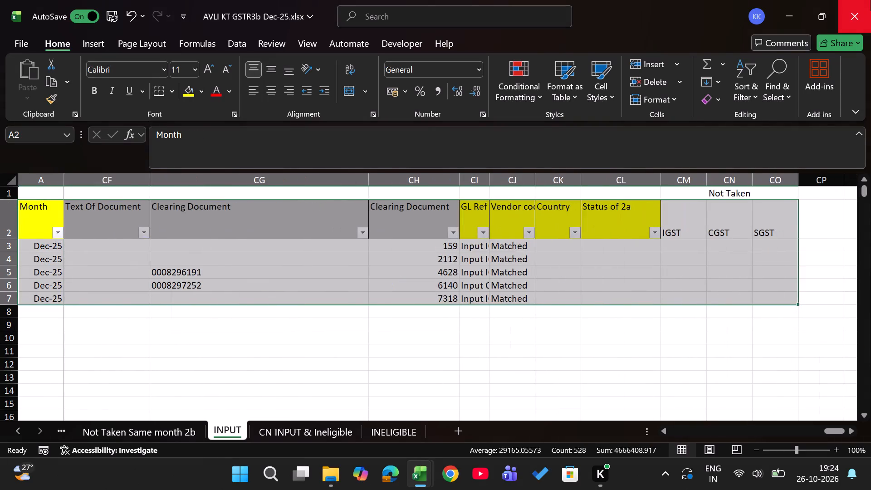
key(ctrl+c)
Paste the December input rows with their header at B109 on the Inputs sheet of the AVLI KT Console ITC workbook.
key(alt+Tab)
key(ctrl+Page_Up)
key(ctrl+Page_Up)
key(ctrl+Page_Up)
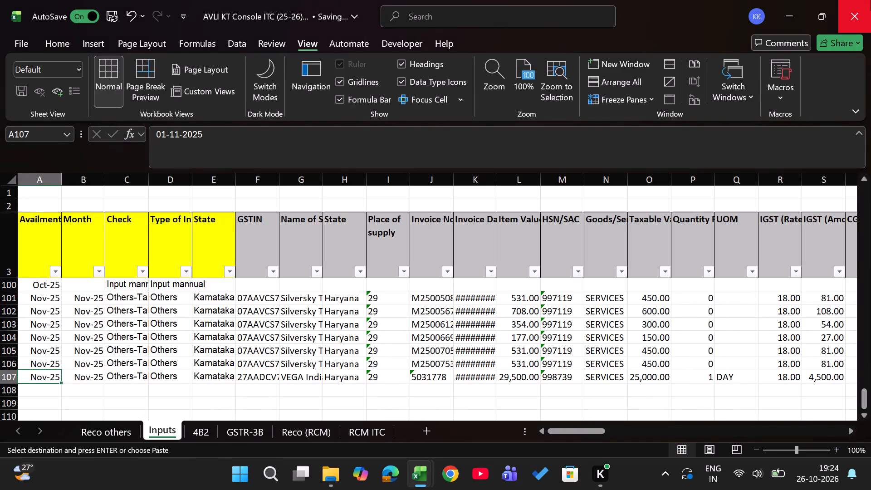
key(Down)
key(Right)
key(Down)
key(Return)
Fill the Availment column with Dec-25 for all the pasted December rows, A110 to A114.
key(Right)
key(Right)
key(Down)
key(Left)
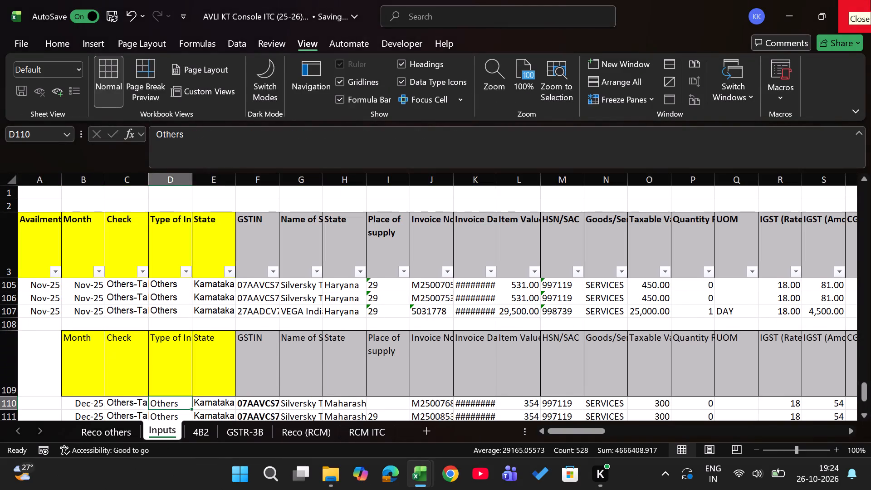
key(Left)
key(ctrl+c)
key(Left)
key(Return)
key(Right)
key(ctrl+Down)
key(Left)
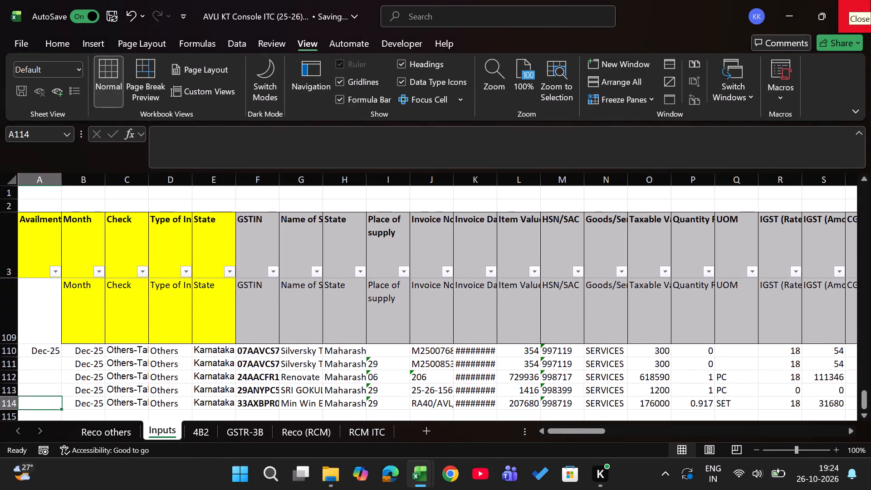
key(ctrl+shift+Up)
key(ctrl+d)
Delete blank row 108 and the duplicate header row 109 above the December rows on the Inputs sheet.
key(Up)
key(ctrl+Up)
key(Up)
key(Up)
key(Up)
key(Down)
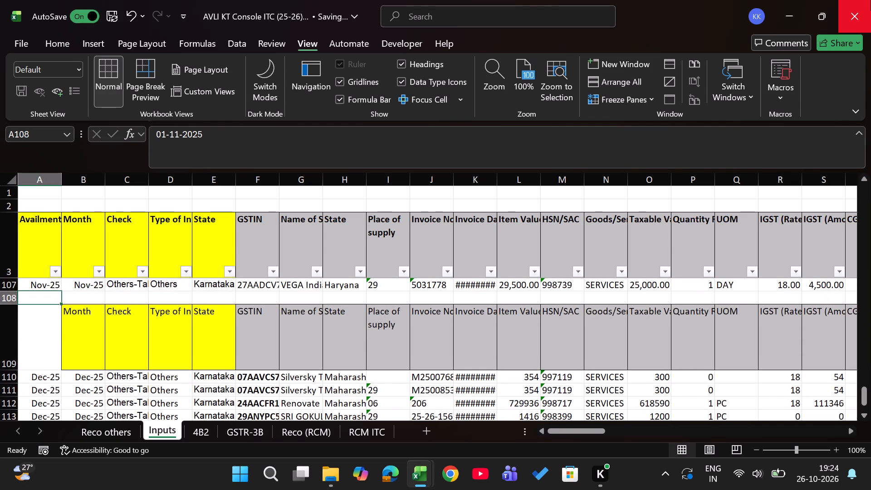
key(shift+space)
key(shift+Down)
key(ctrl+minus)
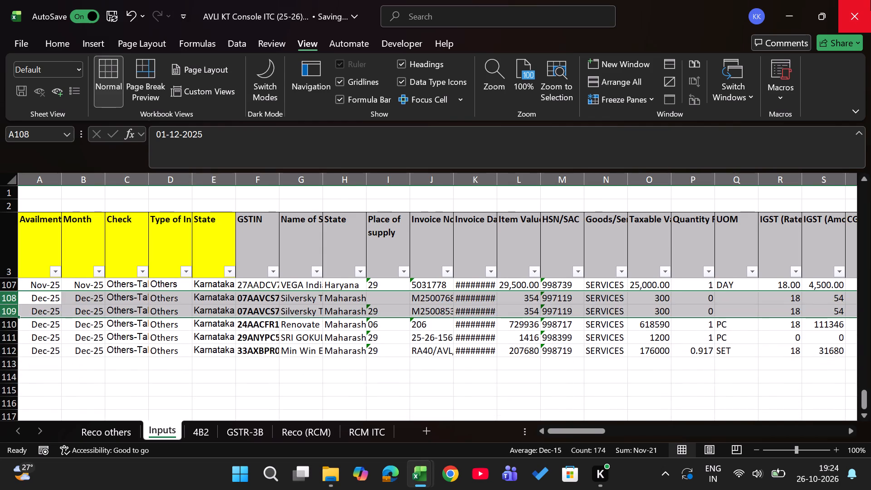
Review the December differences in the input and 4B2 reconciliation tables on the Reco others sheet.
key(ctrl+Page_Up)
key(Right)
key(Up)
key(Up)
key(Up)
key(Up)
key(Up)
key(Up)
key(Up)
key(Up)
key(Up)
key(Up)
key(Up)
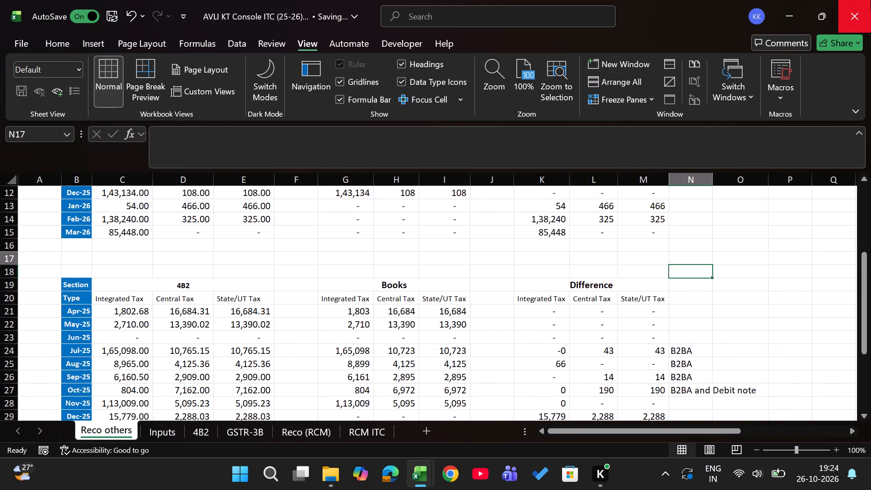
key(Up)
key(Up)
key(Up)
key(Up)
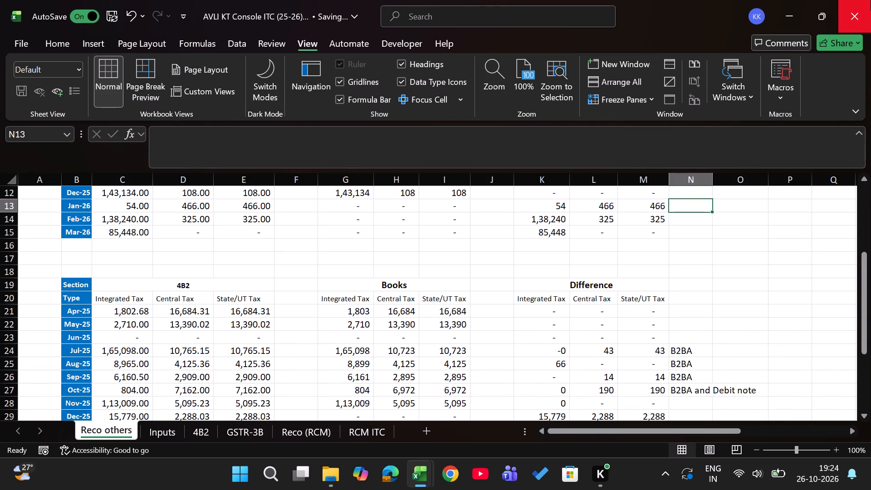
key(Down)
key(Down)
key(Down)
key(Down)
key(Down)
key(Down)
key(Down)
key(Down)
key(Down)
key(Down)
key(Down)
key(Down)
key(Down)
key(Down)
key(Down)
key(Down)
key(Down)
key(Down)
key(Down)
key(Down)
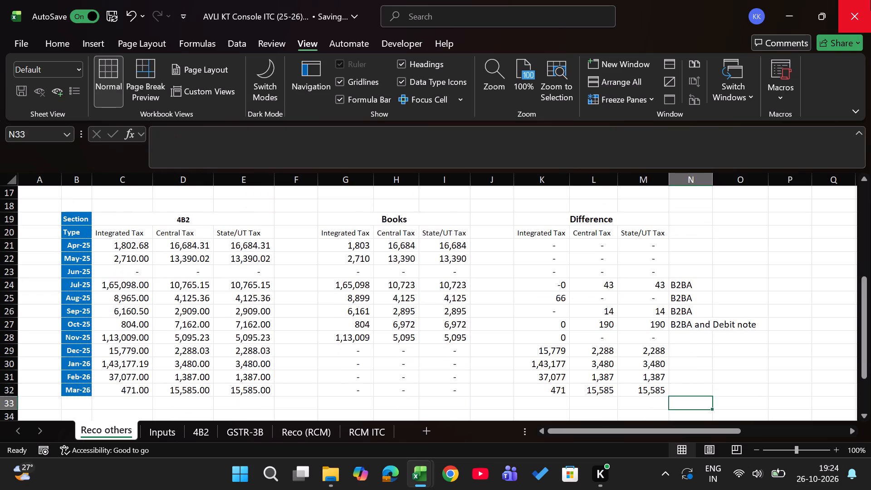
key(Up)
key(Up)
key(Up)
key(Up)
In the December GSTR3b workbook, examine the B2ba and Debit note adjustments below the Not Taken Same month 2b table.
key(alt+Tab)
key(ctrl+Page_Up)
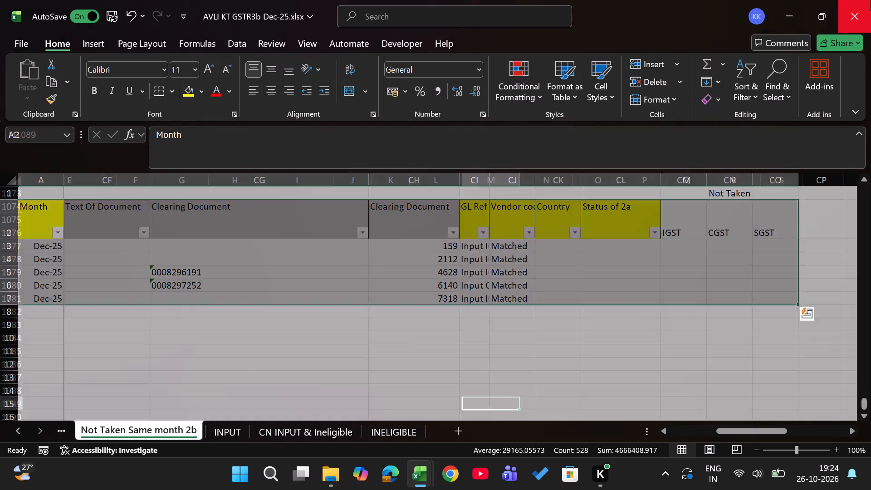
key(Up)
key(Up)
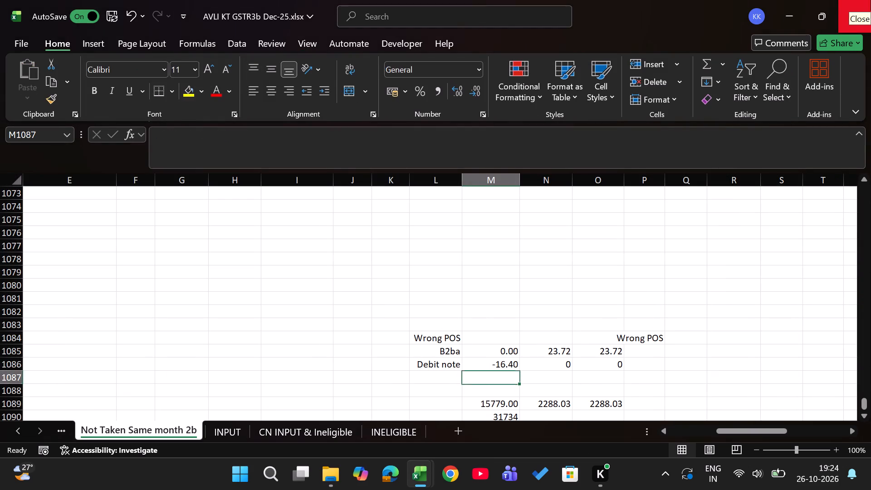
key(Up)
key(shift+Up)
key(Right)
key(shift+Up)
key(Up)
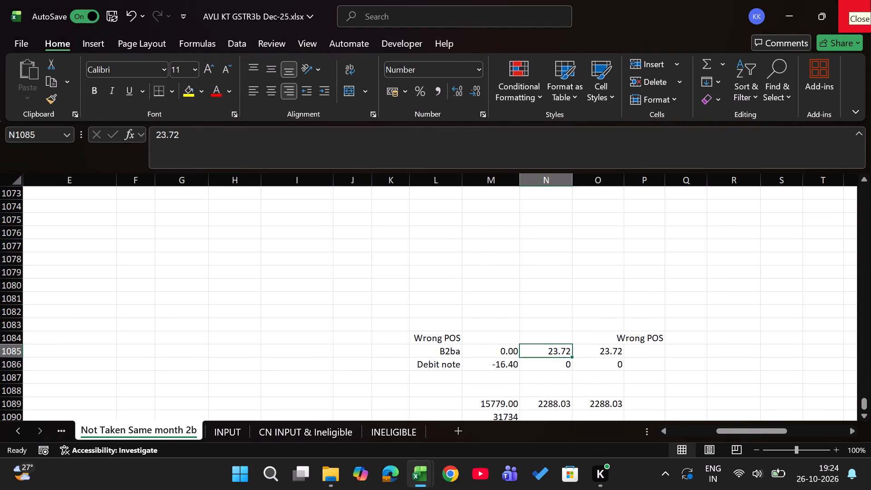
Copy the Dec-25 rows with their header, B2 to Z13, from the Not Taken Same month 2b sheet.
key(ctrl+Up)
key(Left)
key(ctrl+Up)
key(Left)
key(Left)
key(Left)
key(ctrl+Left)
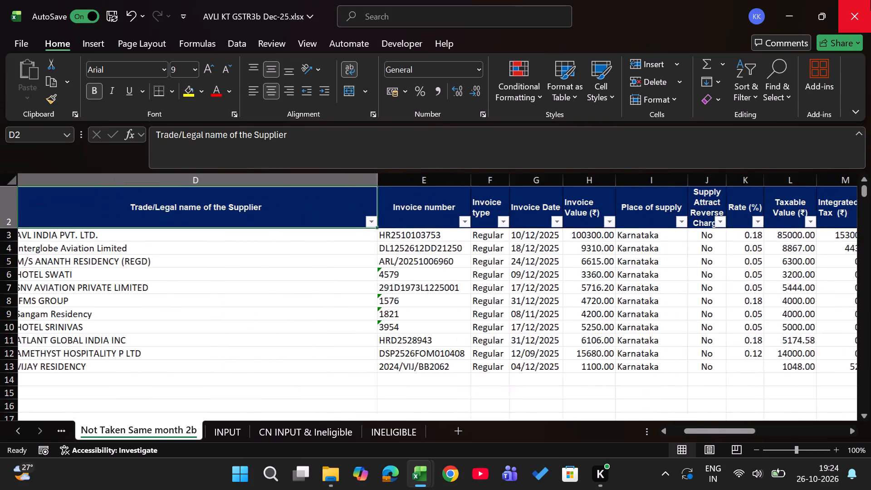
key(Left)
key(Left)
key(ctrl+shift+Down)
key(ctrl+shift+Right)
key(ctrl+shift+Right)
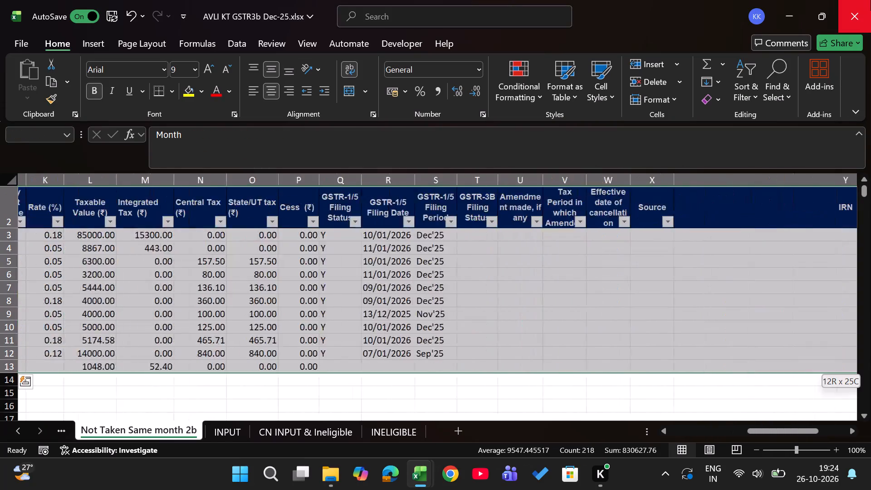
key(ctrl+c)
Paste the December not-taken rows with their header at B197 on the 4B2 sheet of the AVLI KT Console ITC workbook.
key(alt+Tab)
key(ctrl+Page_Down)
key(ctrl+Page_Down)
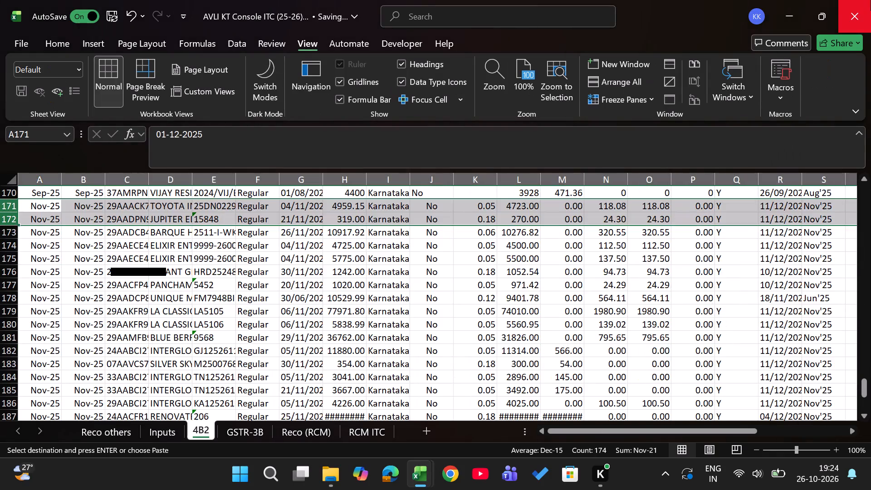
key(Down)
key(ctrl+Down)
key(Down)
key(Down)
key(Down)
key(Right)
key(Up)
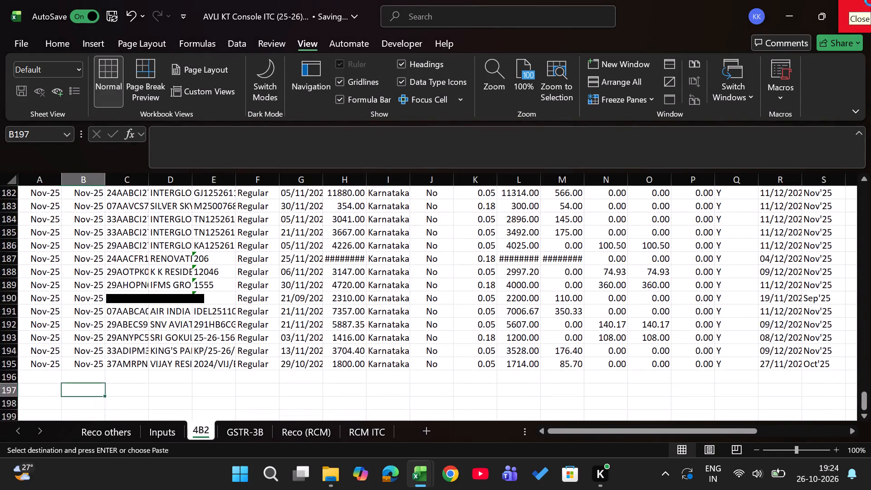
key(Return)
Fill column A with Dec-25 for all the pasted December rows on the 4B2 sheet, A198 to A208.
key(Down)
key(Down)
key(Up)
key(ctrl+c)
key(Left)
key(Return)
key(Right)
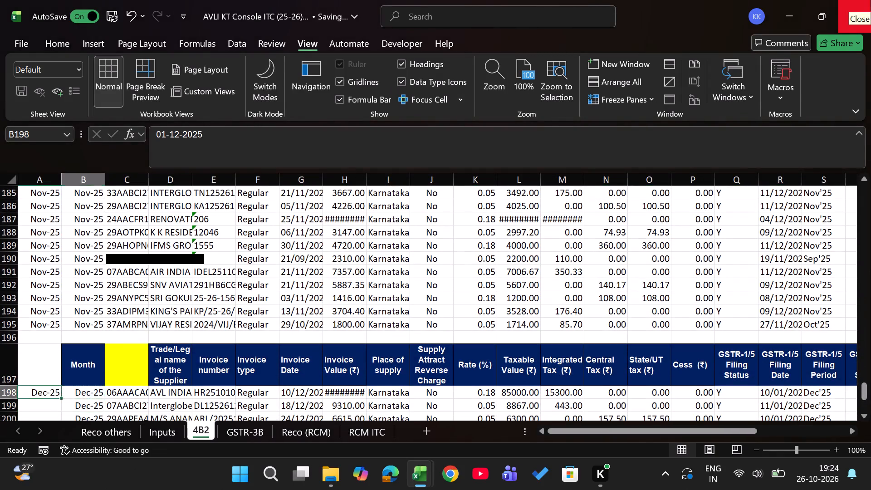
key(ctrl+Down)
key(Left)
key(ctrl+shift+Up)
key(ctrl+d)
Delete blank row 196 and the duplicate header row 197 above the December rows on the 4B2 sheet.
key(Up)
key(Up)
key(Up)
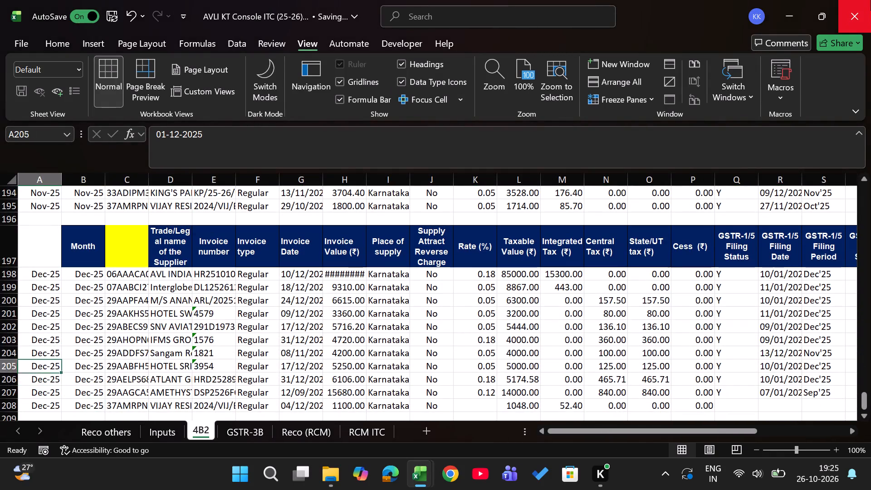
key(Up)
key(Up)
key(Up)
key(Up)
key(Up)
key(Up)
key(Up)
key(Up)
key(Up)
key(Up)
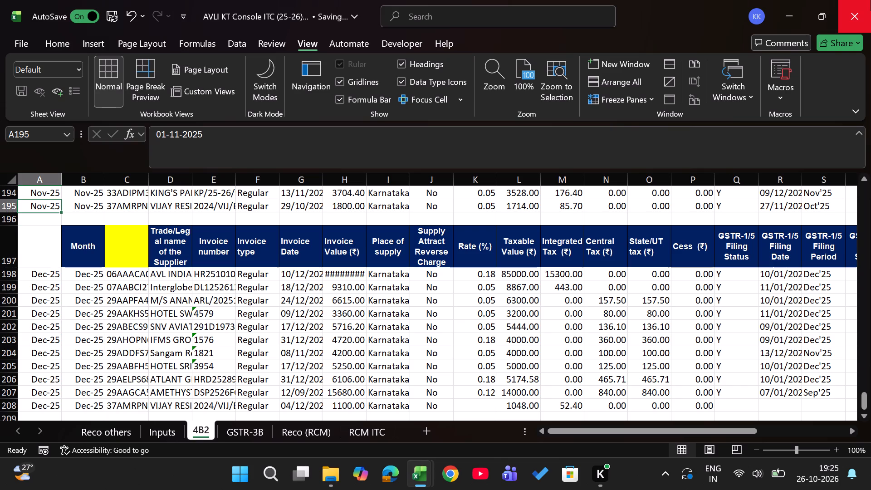
key(Down)
key(shift+space)
key(shift+Down)
key(ctrl+minus)
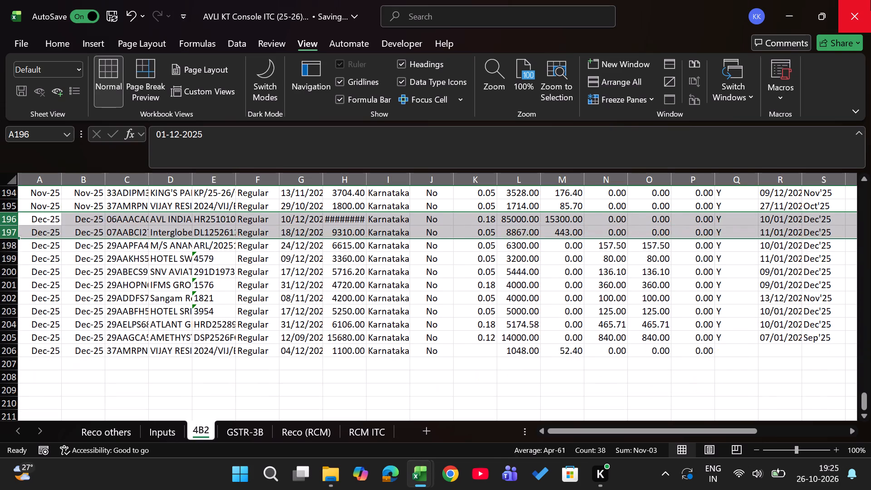
On the Reco others sheet, copy the Oct-25 remark "B2BA and Debit note" to the Dec-25 row of the 4B2 table, N29.
key(ctrl+Page_Up)
key(ctrl+Page_Up)
key(ctrl+Page_Up)
key(Right)
key(Right)
key(Left)
key(Left)
key(Left)
key(Up)
key(Right)
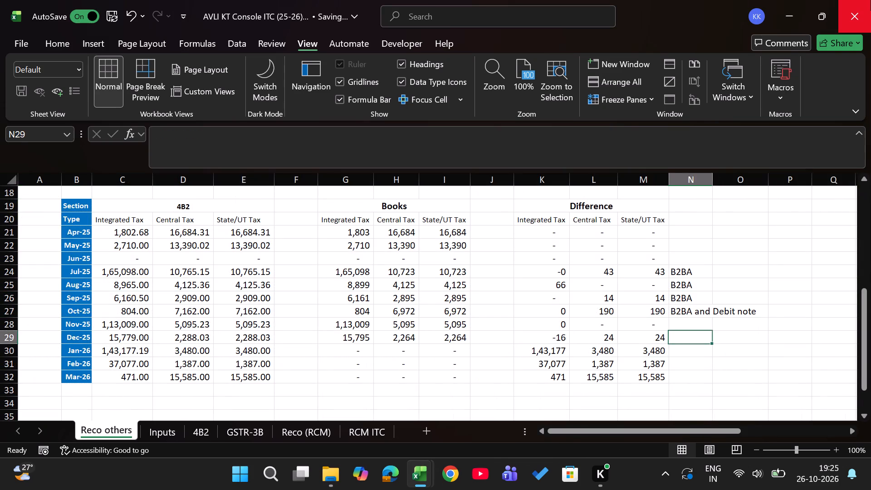
key(Up)
key(Up)
key(alt+Tab)
key(alt+Tab)
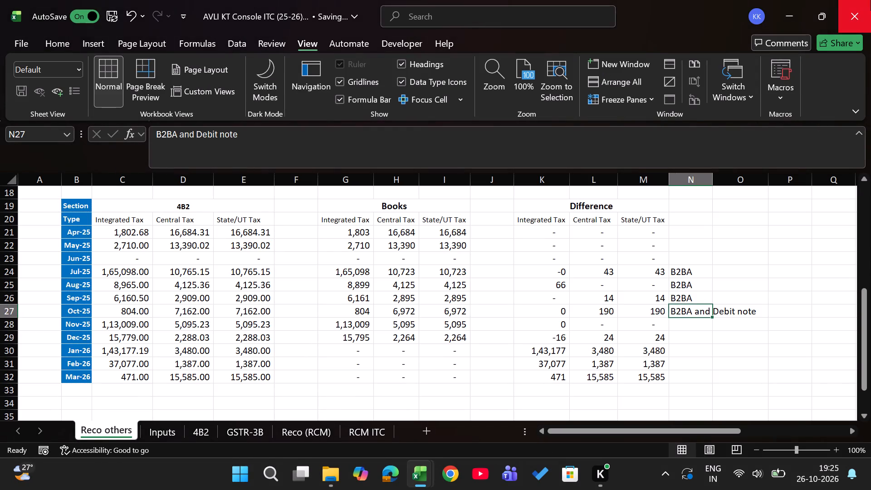
key(ctrl+c)
key(Down)
key(Down)
key(Return)
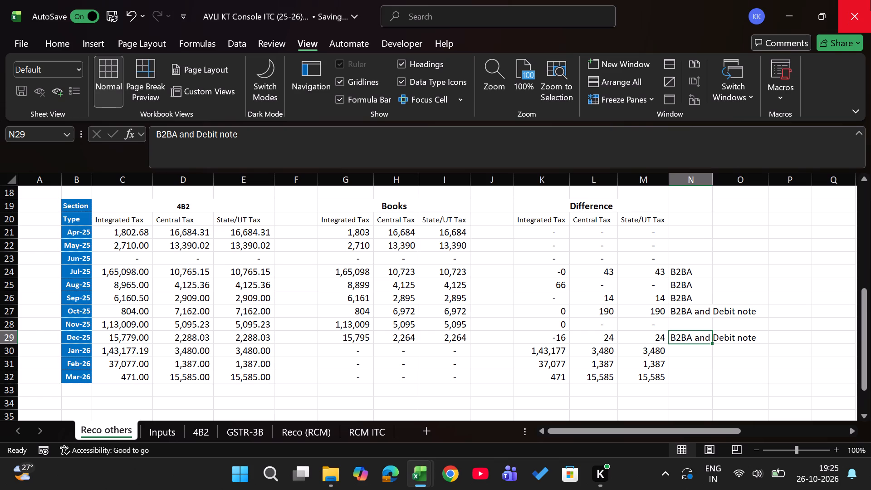
key(Down)
Look through the December workbook's sheets for the reverse charge data on the RCM Pre month sheet.
key(alt+Tab)
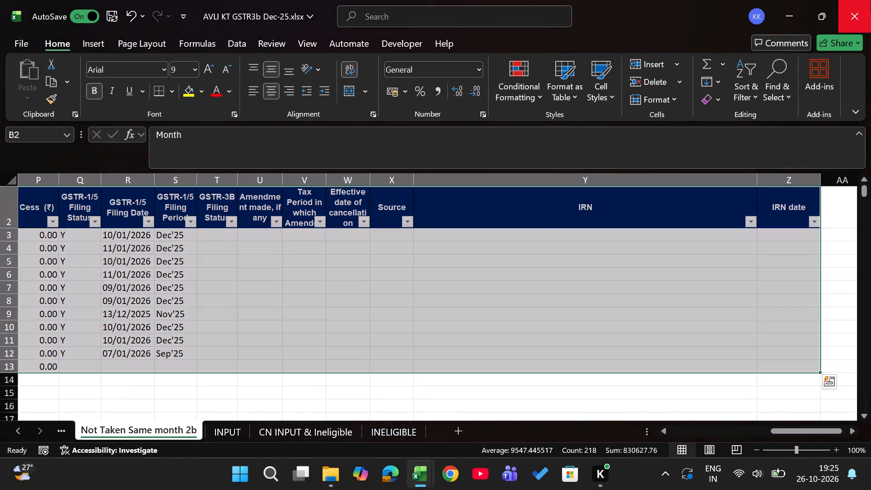
key(Left)
key(Left)
key(Left)
key(Left)
key(Right)
key(Right)
key(Right)
key(Right)
key(Right)
key(Right)
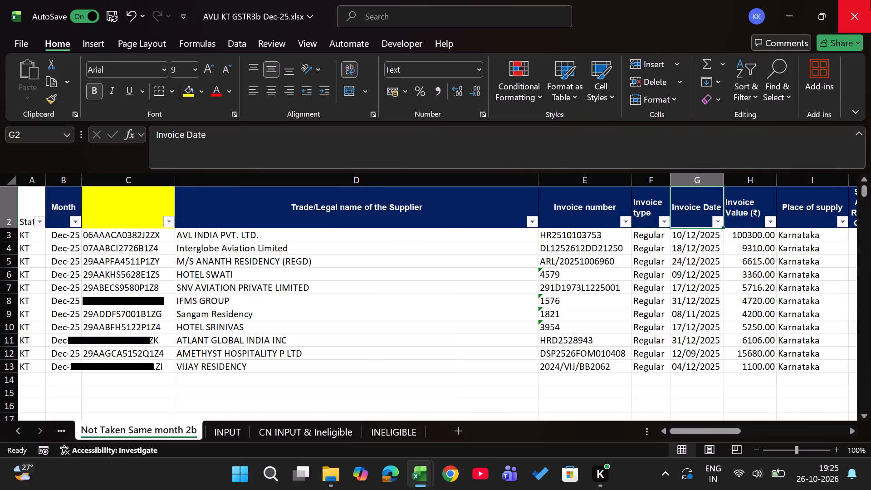
key(ctrl+Page_Up)
key(ctrl+Page_Up)
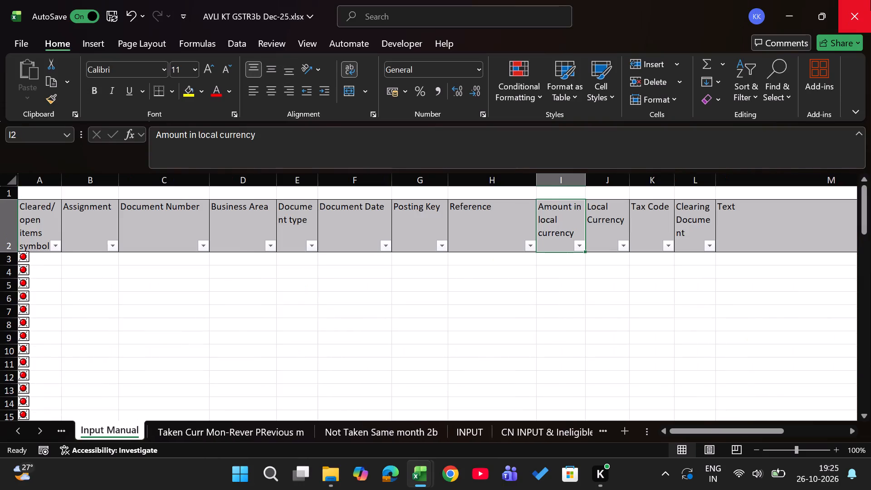
key(ctrl+Page_Up)
key(ctrl+Page_Down)
key(ctrl+Page_Up)
key(ctrl+Page_Up)
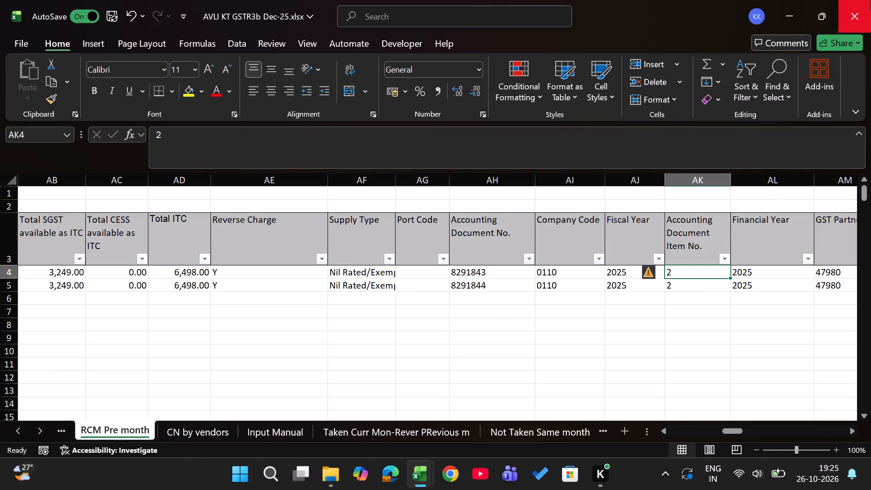
Copy the RCM rows with their header, A3 to CJ5, from the RCM Pre month sheet of the December workbook.
key(Left)
key(Left)
key(Up)
key(ctrl+Left)
key(ctrl+shift+Down)
key(ctrl+shift+Right)
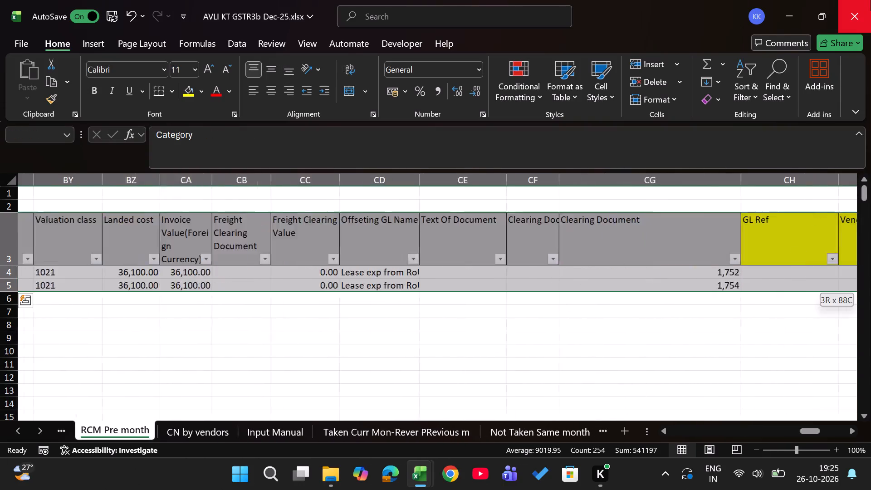
key(Left)
key(Left)
key(Left)
key(ctrl+shift+Down)
key(ctrl+shift+Right)
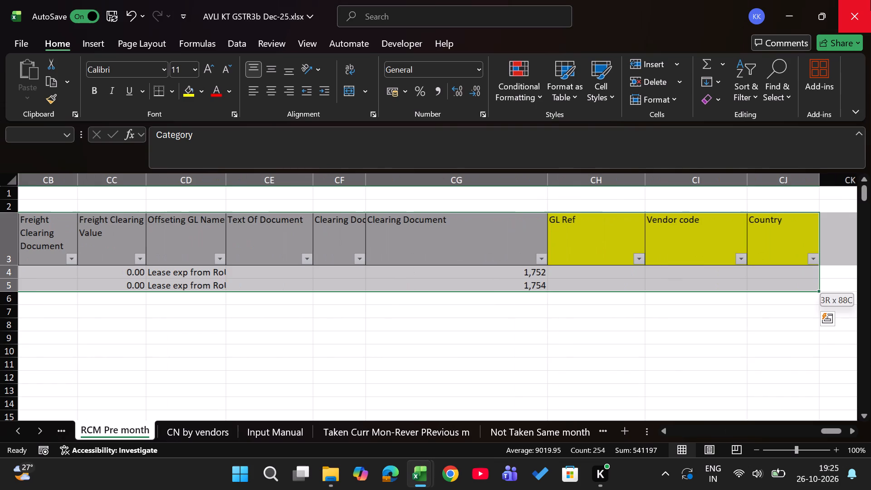
key(ctrl+c)
Paste the December RCM rows with their header at B7 on the RCM ITC sheet of the AVLI KT Console ITC workbook.
key(alt+Tab)
key(ctrl+Page_Down)
key(ctrl+Page_Down)
key(ctrl+Page_Down)
key(ctrl+Page_Down)
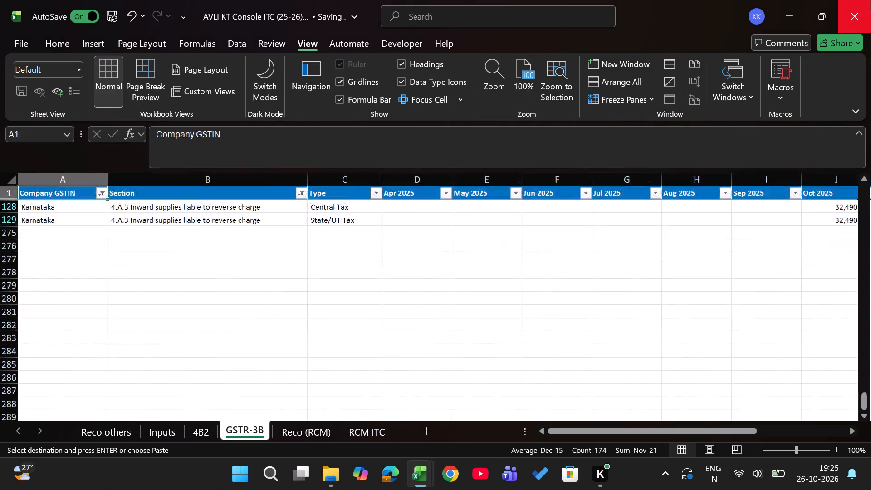
key(ctrl+Page_Down)
key(Down)
key(Right)
key(Down)
key(Return)
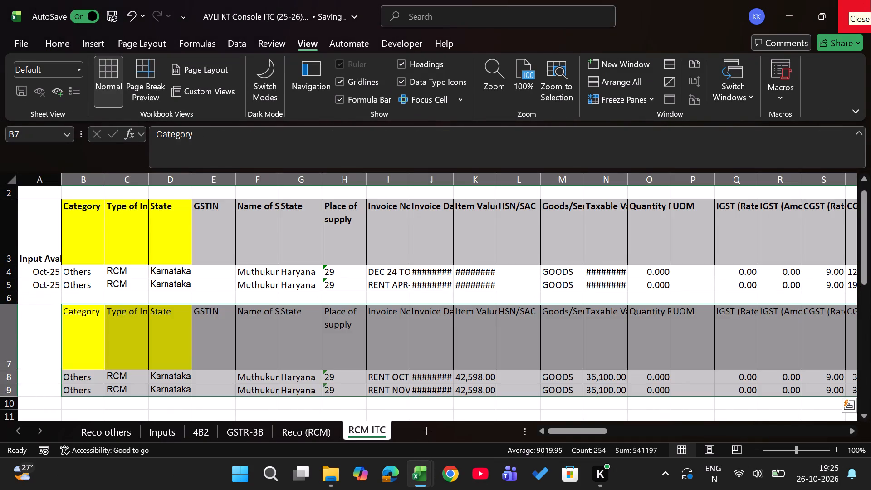
Enter Dec-25 as the input availment month for the two pasted December RCM rows, A8 and A9.
key(Down)
key(Up)
key(Left)
key(Down)
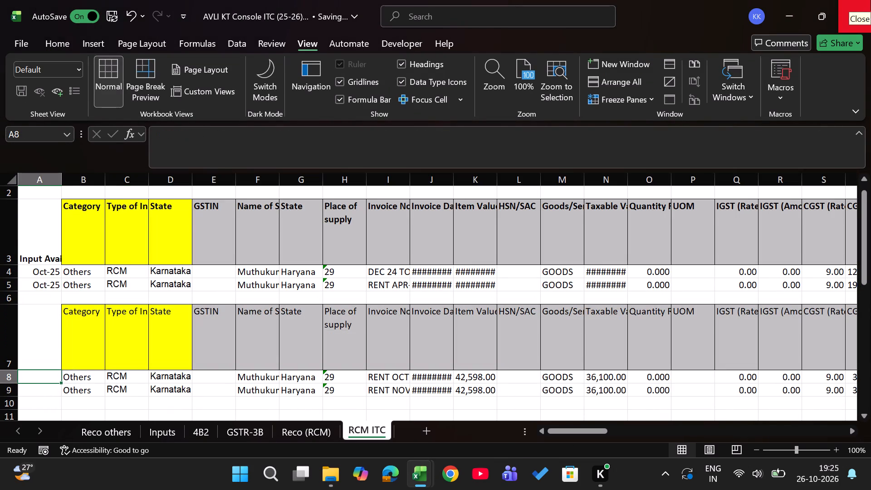
text(dec25)
key(Return)
key(Up)
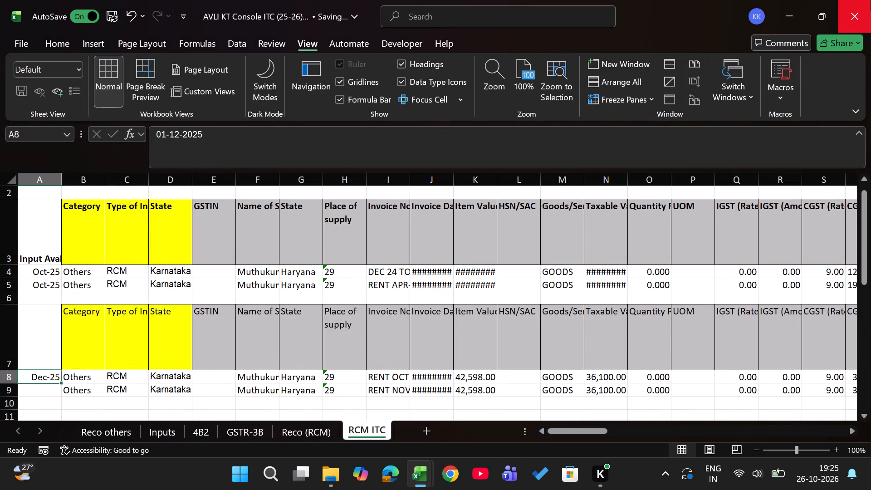
key(ctrl+c)
key(Down)
key(Return)
Delete blank row 6 and the repeated header row 7 from the RCM ITC sheet.
key(Up)
key(Up)
key(Up)
key(Up)
key(Down)
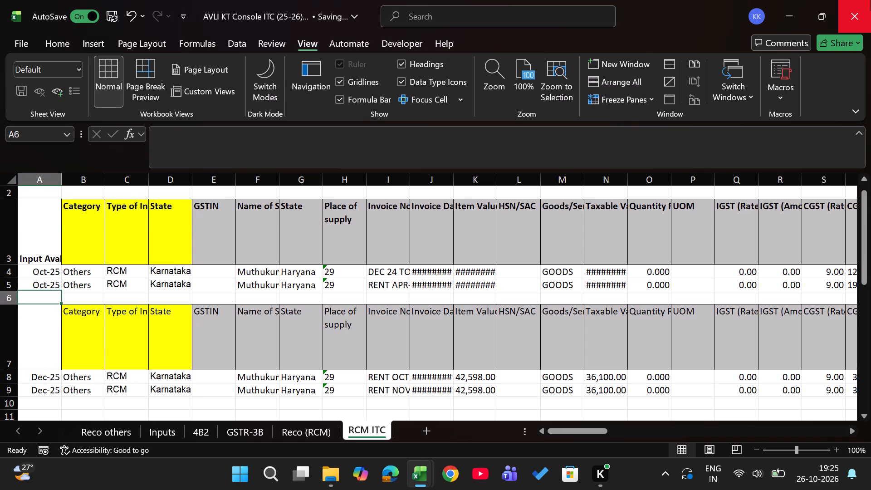
key(shift+space)
key(shift+Down)
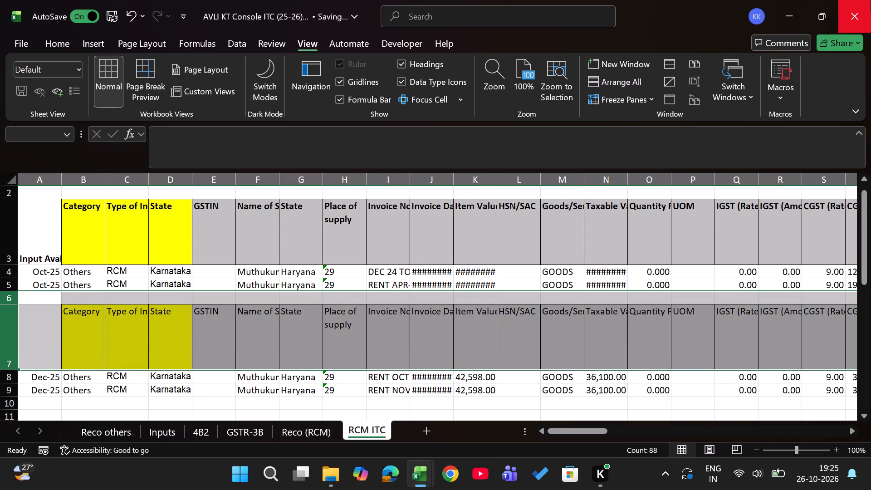
key(ctrl+minus)
Check the Dec-25 books and difference figures on the Reco (RCM) sheet.
key(ctrl+Up)
key(ctrl+Up)
key(ctrl+Up)
key(ctrl+Up)
key(ctrl+Up)
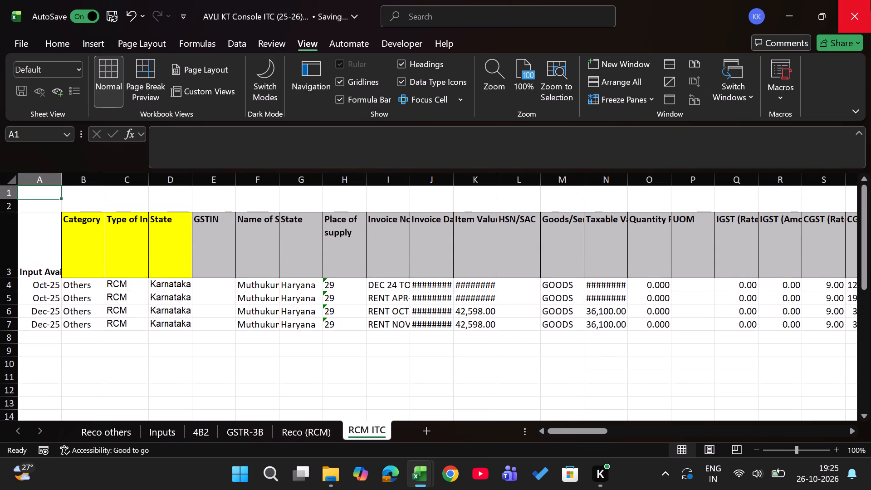
key(ctrl+Page_Up)
key(Right)
key(Right)
key(Down)
key(Down)
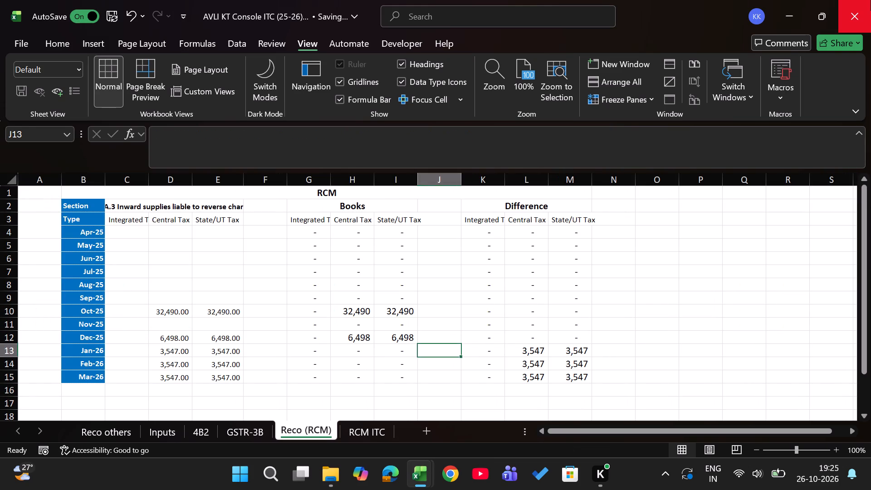
Close the AVLI KT GSTR3b Dec-25 workbook.
key(alt+Tab)
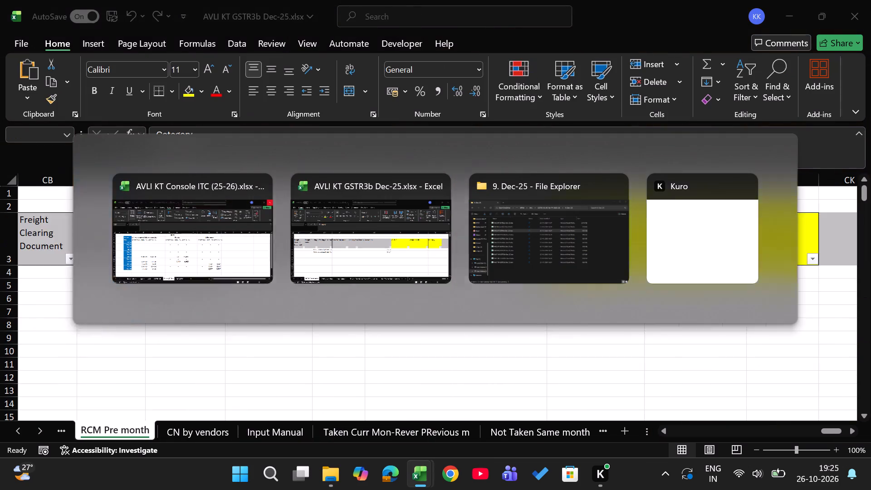
click(870, 0)
Switch to File Explorer and open the AVLI KT GSTR 3b Jan-26 workbook from the January folder.
key(alt+Tab)
key(BackSpace)
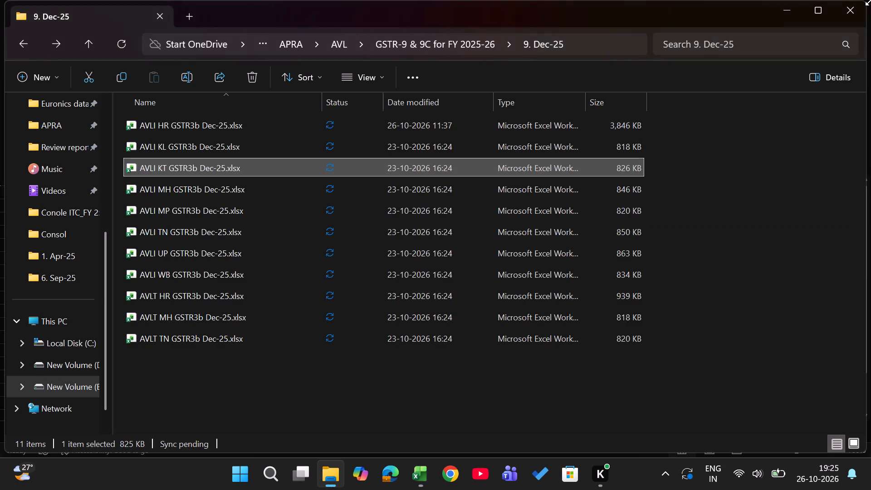
key(Down)
key(Return)
key(Down)
key(Down)
key(Down)
key(Up)
key(Return)
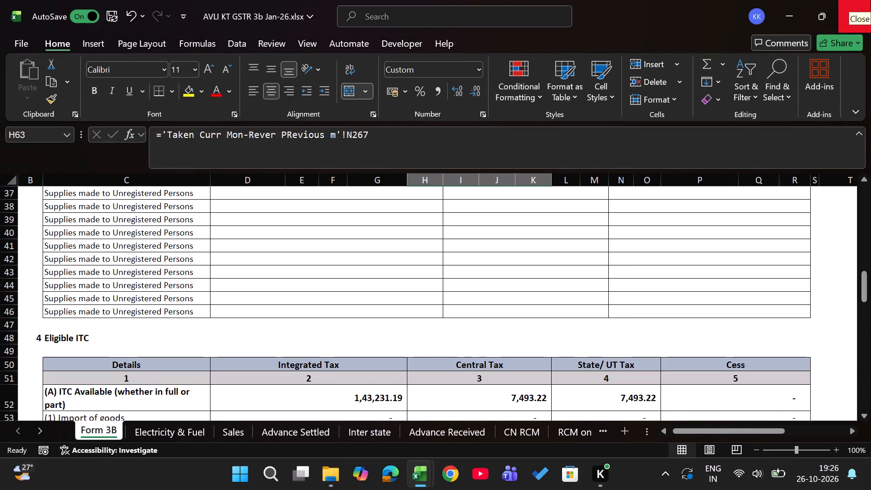
Copy the January input rows with their header, A2 to CO4, from the January workbook's INPUT sheet.
key(ctrl+Page_Down)
key(ctrl+Page_Down)
key(ctrl+Page_Down)
key(ctrl+Page_Down)
key(ctrl+Page_Down)
key(ctrl+Page_Down)
key(ctrl+Page_Down)
key(ctrl+Page_Down)
key(ctrl+Page_Down)
key(ctrl+Page_Down)
key(ctrl+Page_Down)
key(ctrl+Page_Down)
key(ctrl+Page_Down)
key(ctrl+Page_Down)
key(ctrl+Page_Down)
key(ctrl+Page_Down)
key(ctrl+Page_Down)
key(ctrl+Page_Down)
key(ctrl+Page_Down)
key(ctrl+Page_Down)
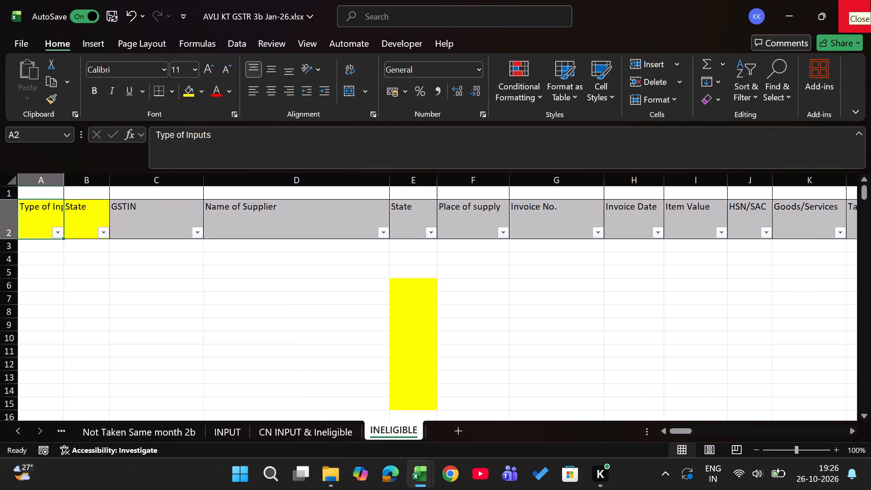
key(ctrl+Page_Up)
key(ctrl+Page_Up)
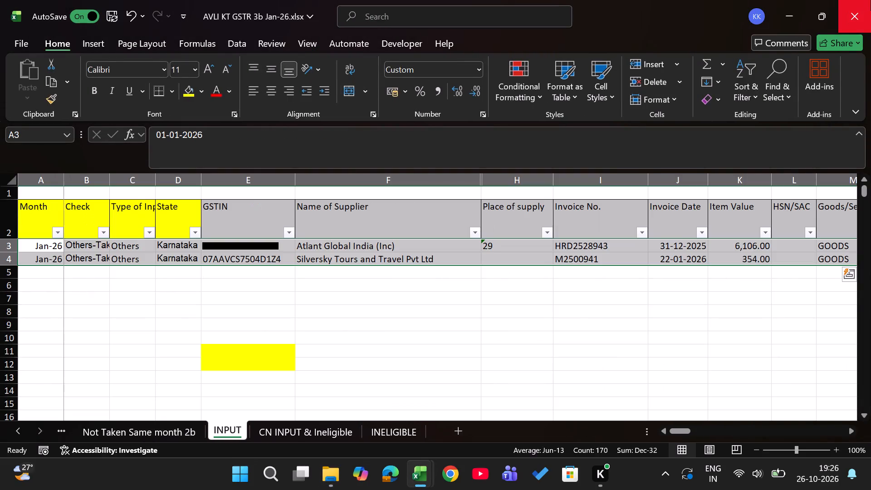
key(Up)
key(ctrl+shift+Down)
key(ctrl+shift+Right)
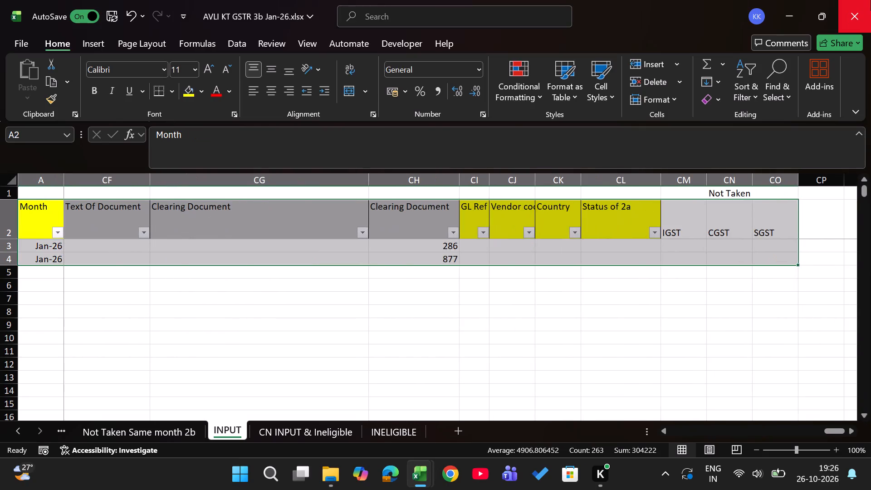
key(ctrl+c)
Paste the January input rows with their header at B114 on the Inputs sheet of the AVLI KT Console ITC workbook.
key(alt+Tab)
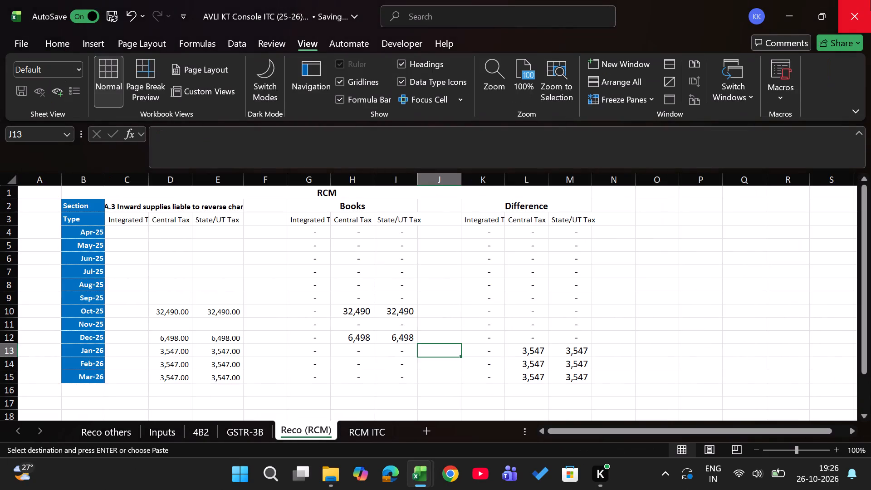
key(ctrl+Page_Up)
key(ctrl+Page_Up)
key(ctrl+Page_Up)
key(Left)
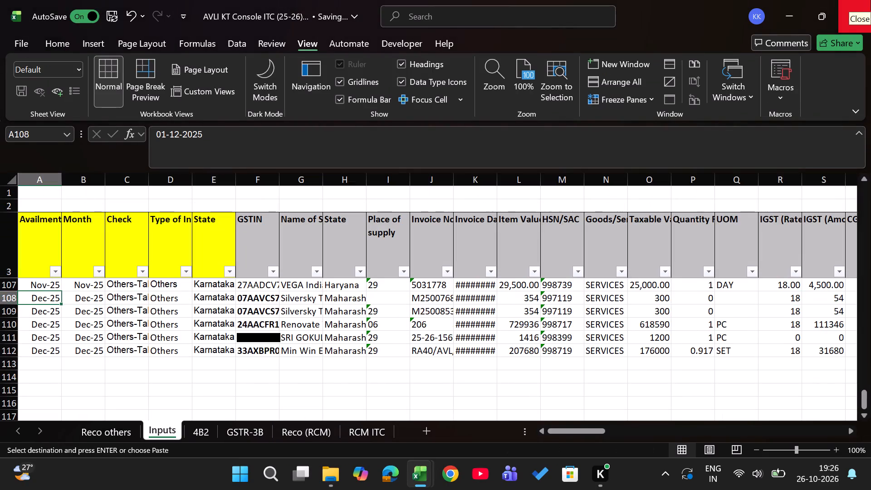
key(ctrl+Down)
key(Down)
key(Down)
key(Up)
key(Right)
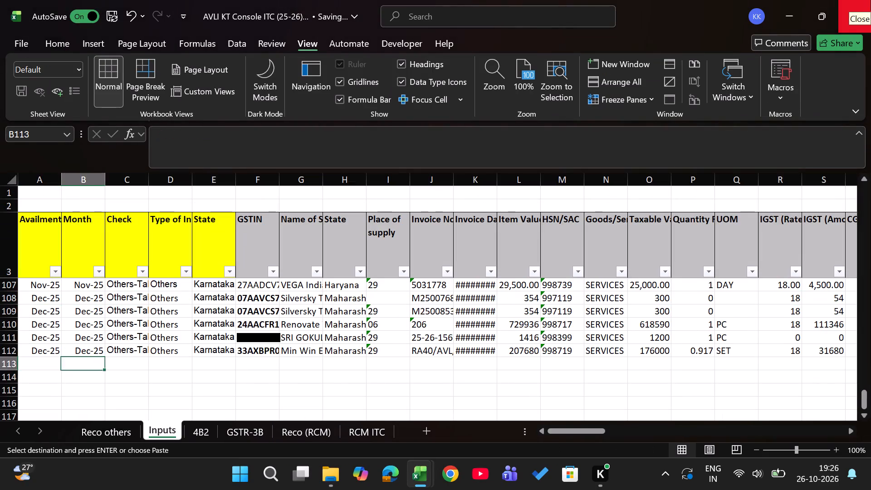
key(Down)
key(Return)
Copy the Jan-26 month from B115 into the availment month cells A115 and A116.
key(Down)
key(ctrl+c)
key(Left)
key(Return)
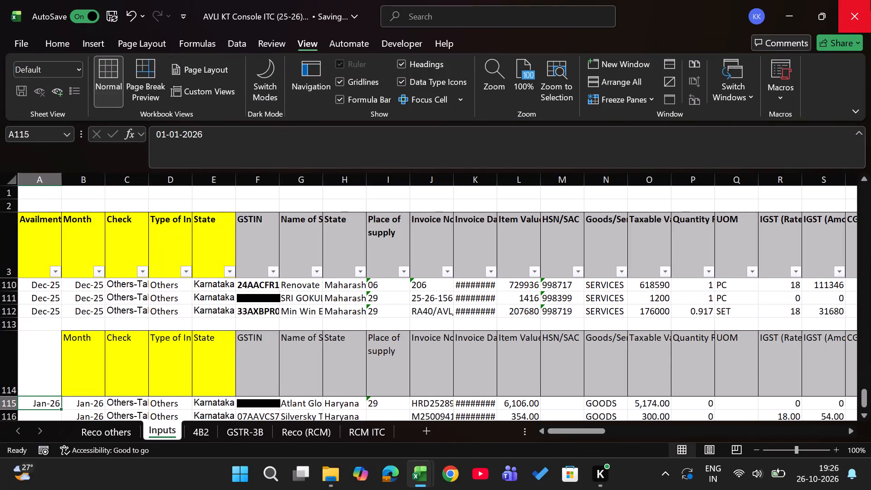
key(ctrl+c)
key(Down)
key(Return)
Delete blank row 113 and the repeated header row 114 from the Inputs sheet.
key(Up)
key(Up)
key(Up)
key(shift+space)
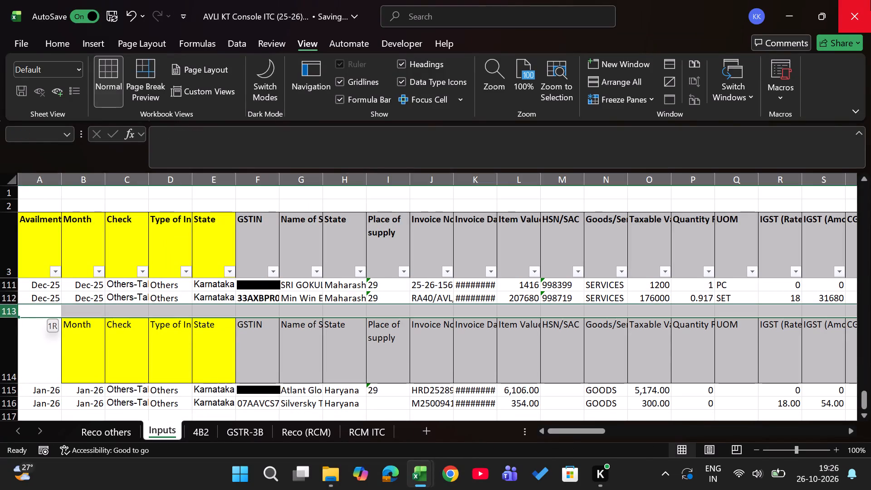
key(shift+Down)
key(ctrl+minus)
Check the Jan-26 books and difference figures in the table above the 4B2 section on the Reco others sheet.
key(Up)
key(Up)
key(Up)
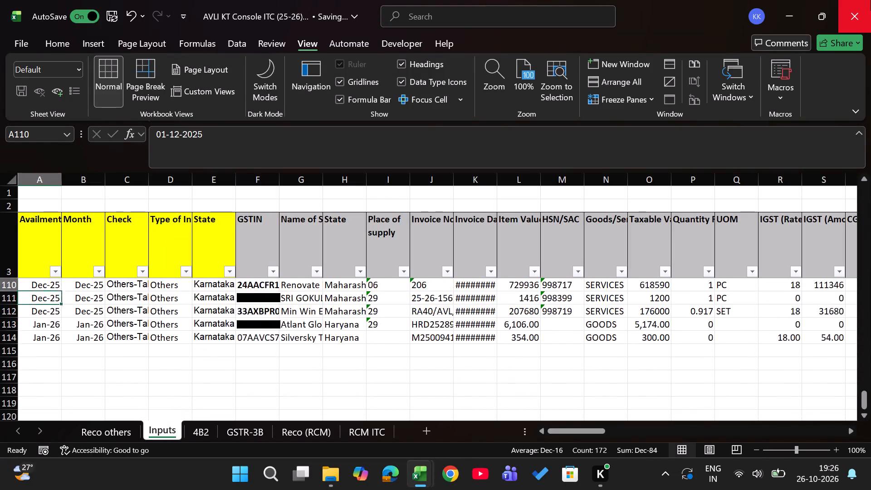
key(Up)
key(ctrl+Page_Up)
key(ctrl+Page_Up)
key(ctrl+Page_Up)
key(Up)
key(Up)
key(Up)
key(Up)
key(Up)
key(Up)
key(Up)
key(Up)
key(Up)
key(Up)
key(Up)
key(Up)
key(Up)
key(Up)
key(Up)
key(Up)
key(Up)
key(Up)
key(Up)
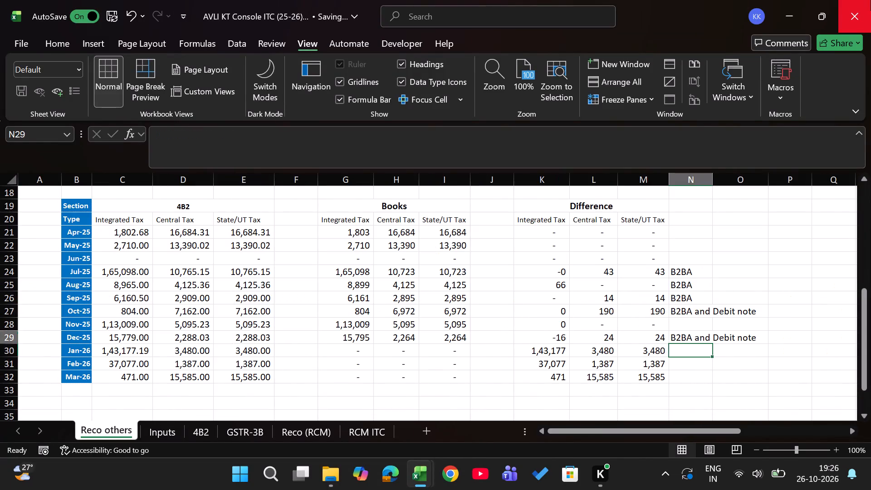
key(Down)
key(Down)
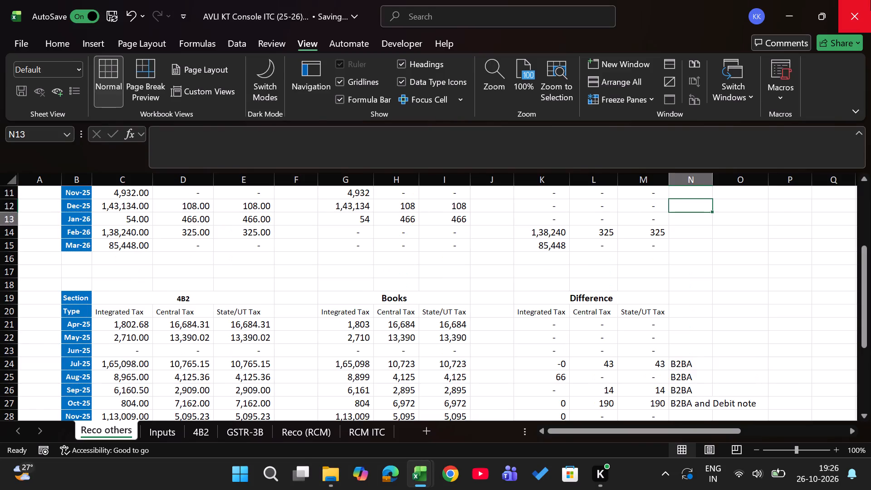
Copy the January rows with their header, B2 to Z20, from the January workbook's Not Taken Same month 2b sheet.
key(alt+Tab)
key(ctrl+Page_Up)
key(Left)
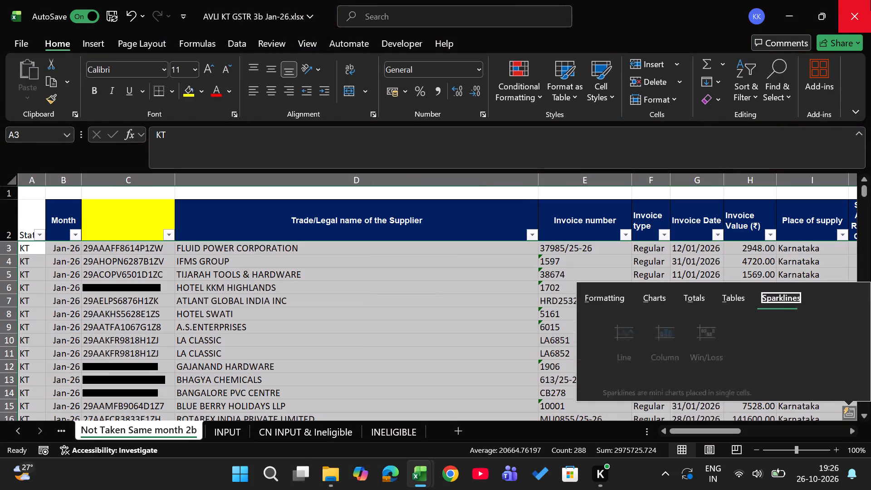
key(Left)
key(Escape)
key(Left)
key(Left)
key(Right)
key(Up)
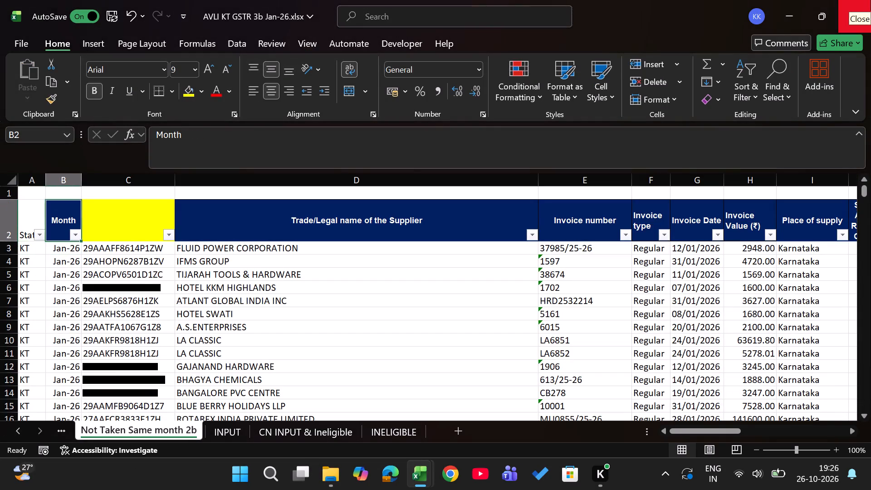
key(ctrl+shift+Down)
key(ctrl+shift+Right)
key(ctrl+shift+Right)
key(ctrl+c)
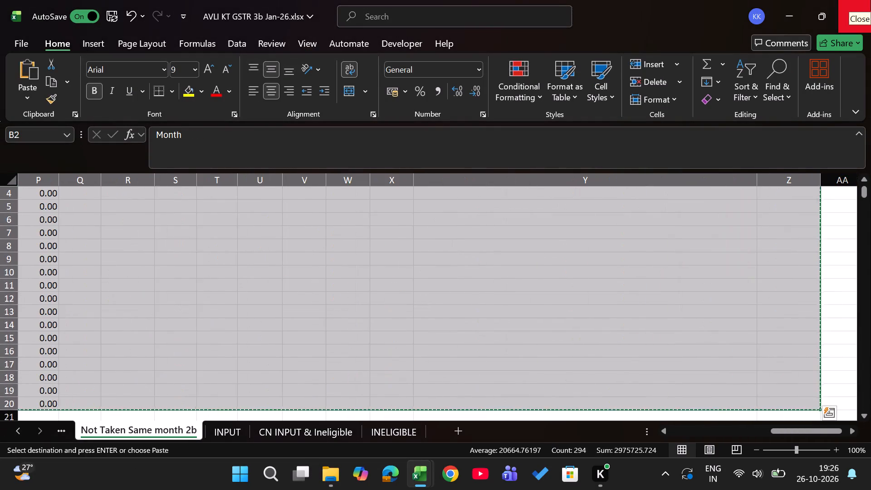
Paste the January not-taken rows with their header at B208 on the 4B2 sheet of the AVLI KT Console ITC workbook.
key(alt+Tab)
key(ctrl+Page_Down)
key(ctrl+Page_Down)
key(Down)
key(Down)
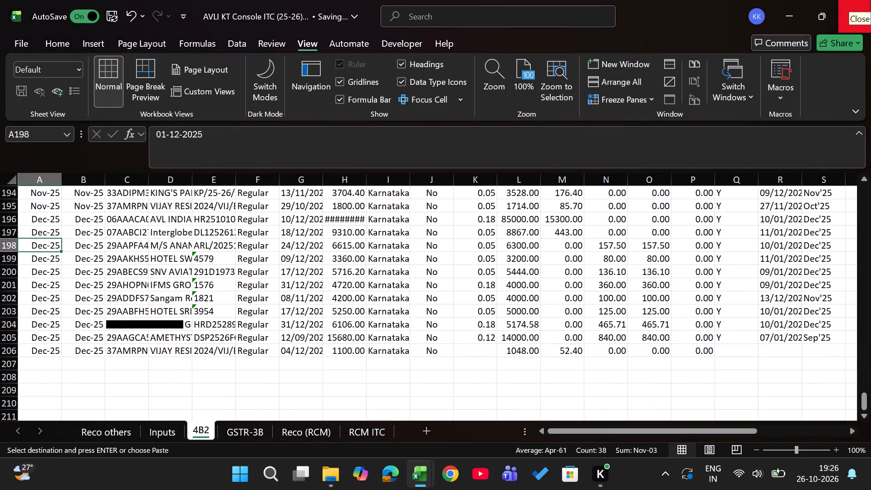
key(Right)
key(ctrl+Down)
key(Down)
key(Down)
key(Return)
Copy the Jan-26 month from B209 into A209 and fill it down to A226.
key(Down)
key(Down)
key(Up)
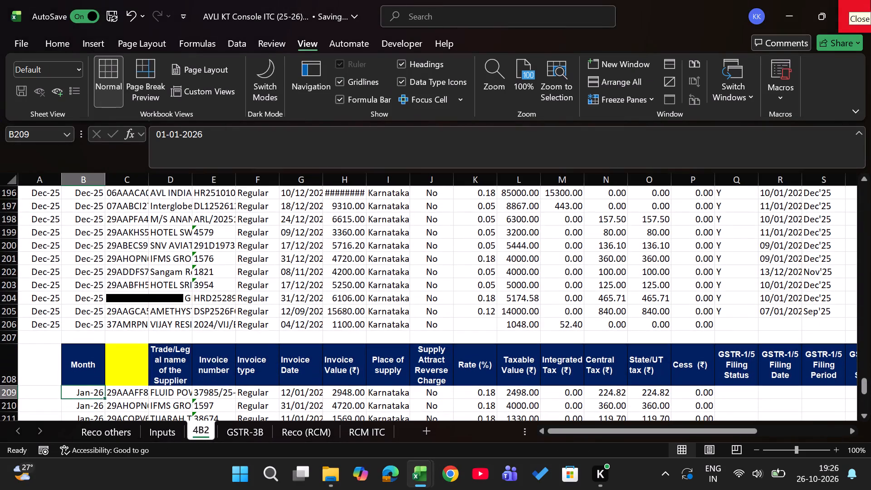
key(ctrl+c)
key(Left)
key(Return)
key(Right)
key(Down)
key(ctrl+Down)
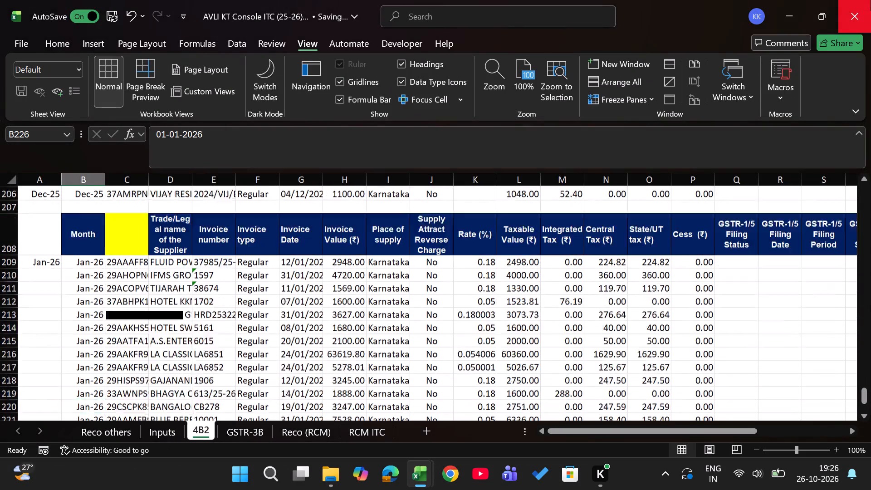
key(Left)
key(ctrl+shift+Up)
key(ctrl+d)
Delete the blank row 207 and the repeated header row 208 above the January rows on the 4B2 sheet.
key(ctrl+Up)
key(Up)
key(Up)
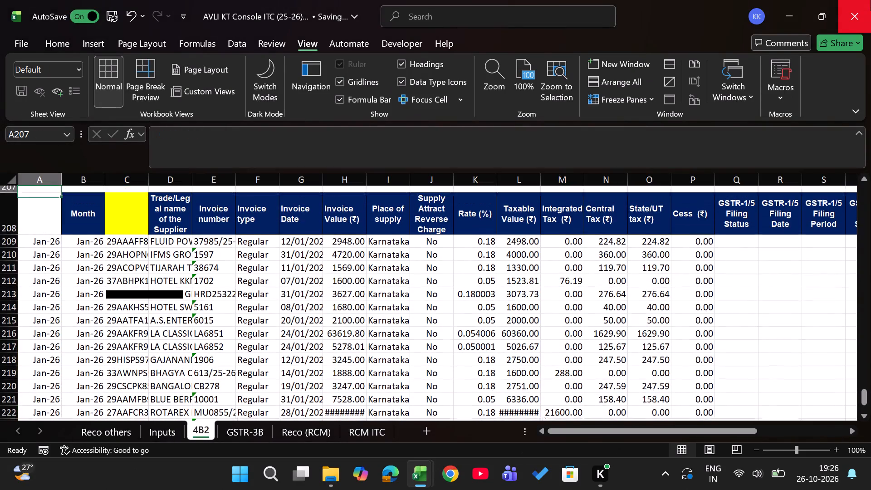
key(Down)
key(Up)
key(Up)
key(Down)
key(shift+space)
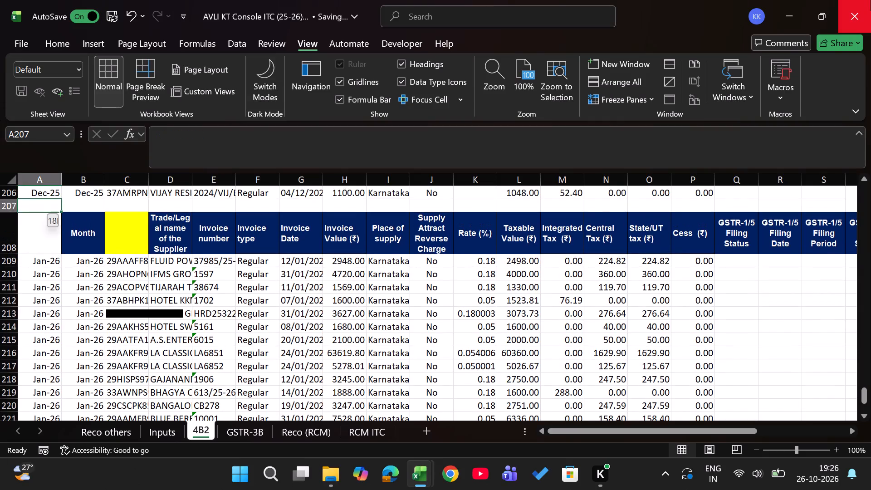
key(shift+Down)
key(ctrl+minus)
Check the Jan-26 row of the 4B2 section on the Reco others sheet and the Jan-26 row on Reco (RCM).
key(Up)
key(ctrl+Up)
key(ctrl+Up)
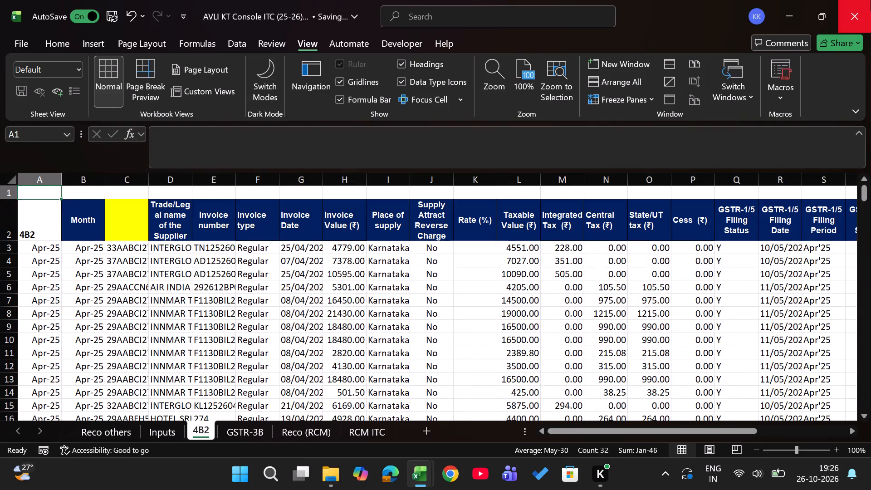
key(ctrl+Page_Up)
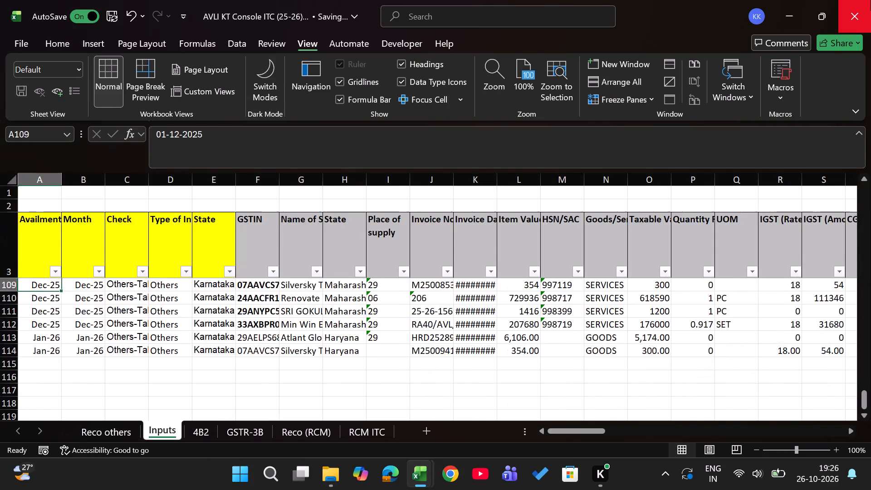
key(ctrl+Page_Up)
key(Down)
key(Down)
key(Down)
key(Down)
key(Down)
key(Down)
key(Down)
key(Down)
key(Down)
key(Down)
key(Down)
key(Down)
key(Down)
key(Down)
key(Down)
key(Down)
key(Down)
key(Down)
key(Down)
key(Down)
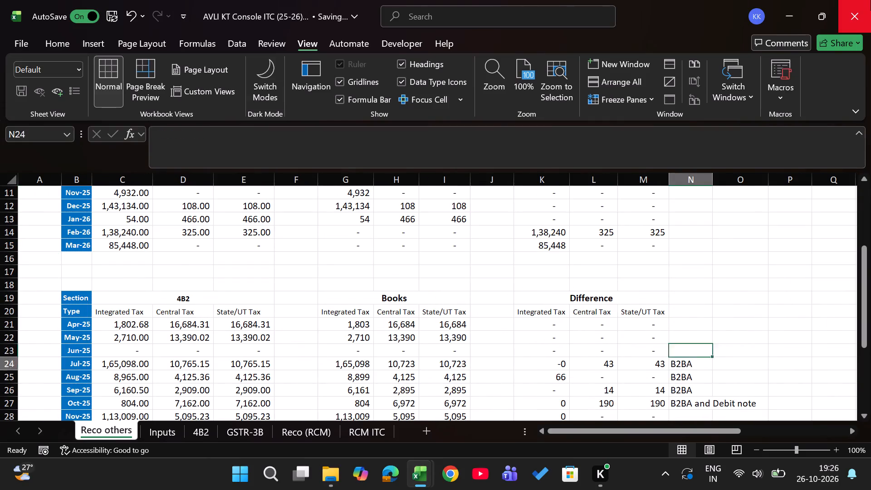
key(Up)
key(Up)
key(Up)
key(Up)
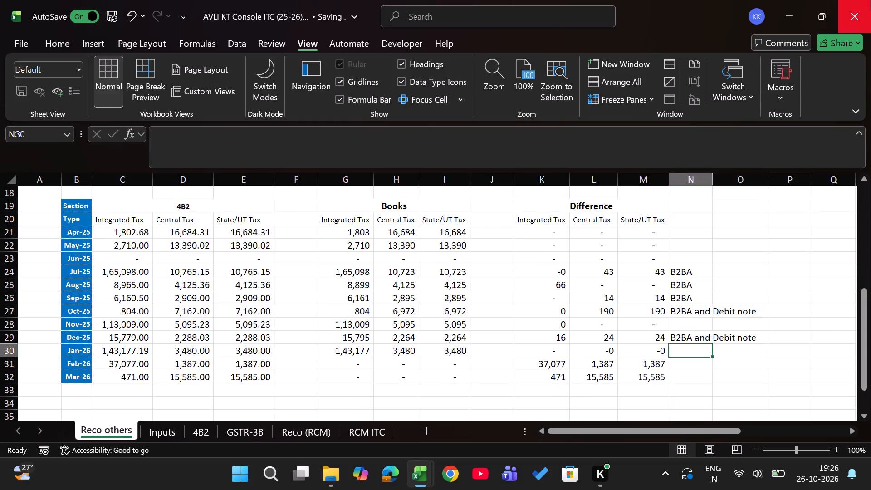
key(ctrl+Page_Down)
key(ctrl+Page_Down)
key(ctrl+Page_Down)
key(ctrl+Page_Down)
key(Down)
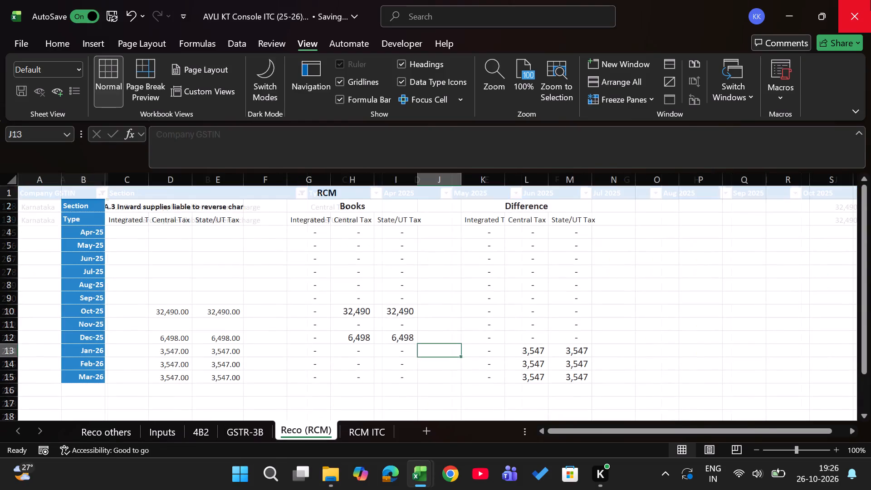
key(Up)
Copy the RCM row with its header, from A3 to row 4, on the January workbook's RCM Pre month sheet.
key(alt+Tab)
key(ctrl+Page_Up)
key(ctrl+Page_Up)
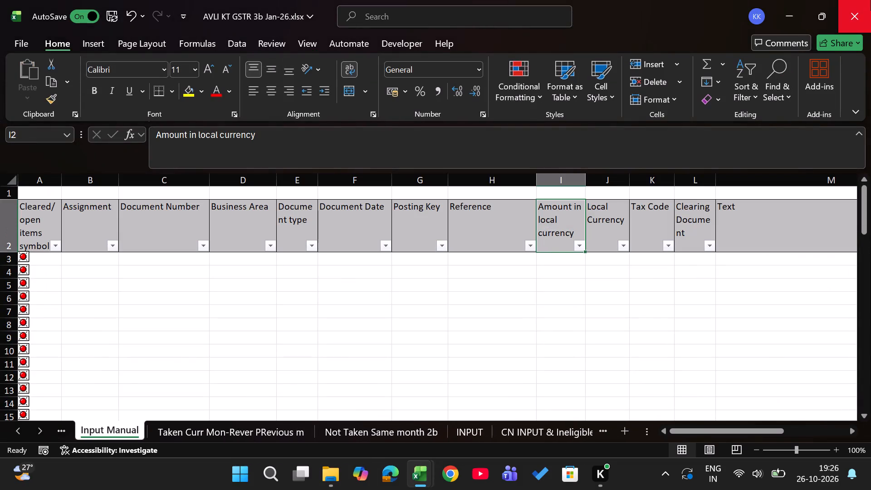
key(ctrl+Page_Up)
key(ctrl+Page_Up)
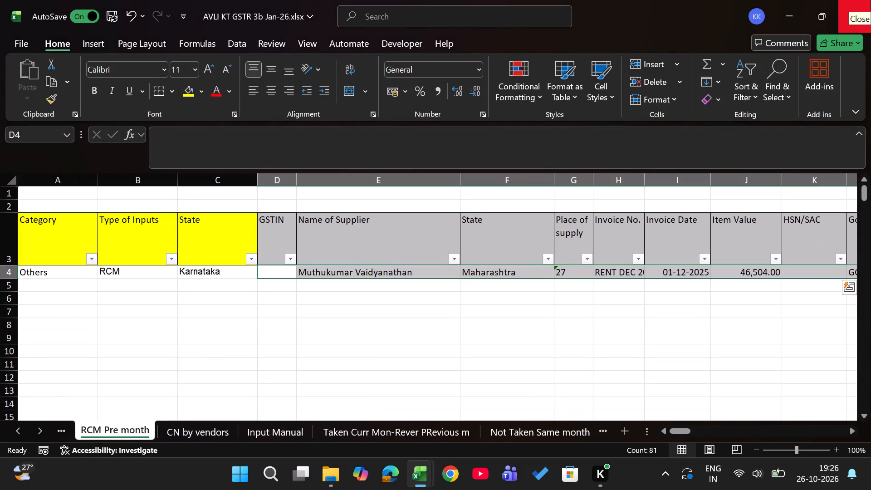
key(Left)
key(Up)
key(ctrl+Left)
key(Left)
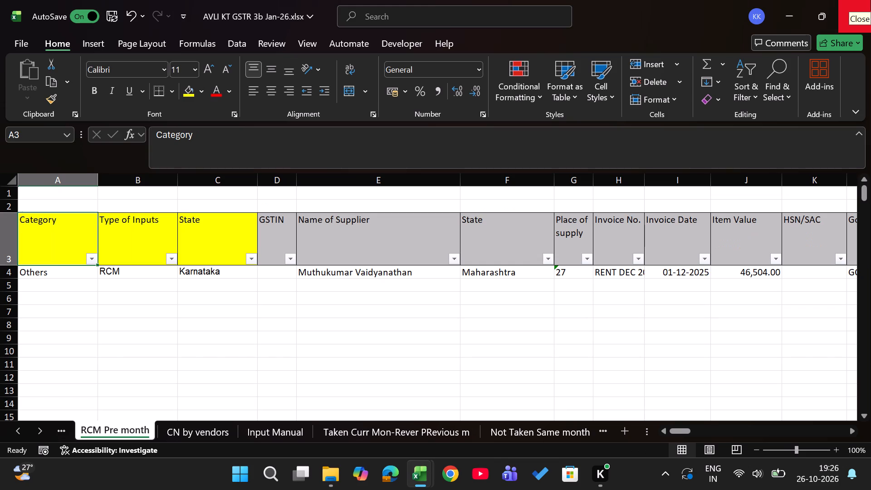
key(ctrl+shift+Down)
key(ctrl+shift+Right)
key(ctrl+c)
Paste the January RCM row with its header at B9 on the RCM ITC sheet of the AVLI KT Console ITC workbook.
key(alt+Tab)
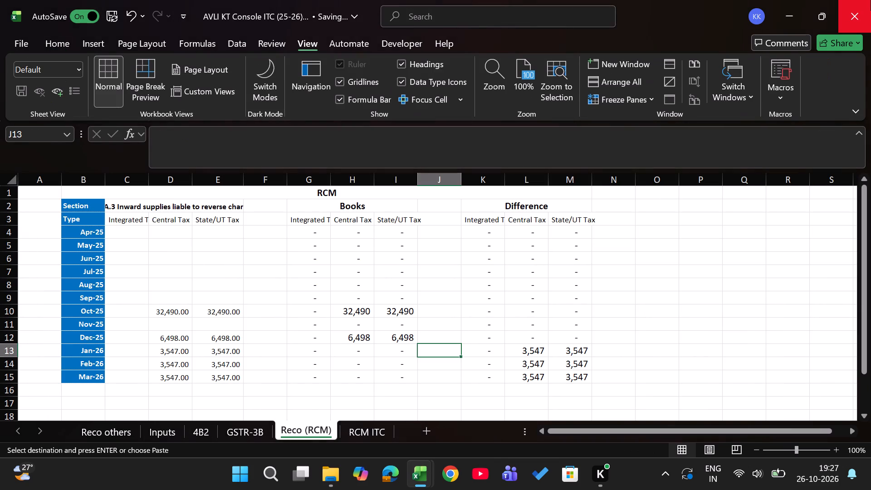
key(ctrl+Page_Down)
key(Left)
key(Down)
key(Down)
key(Down)
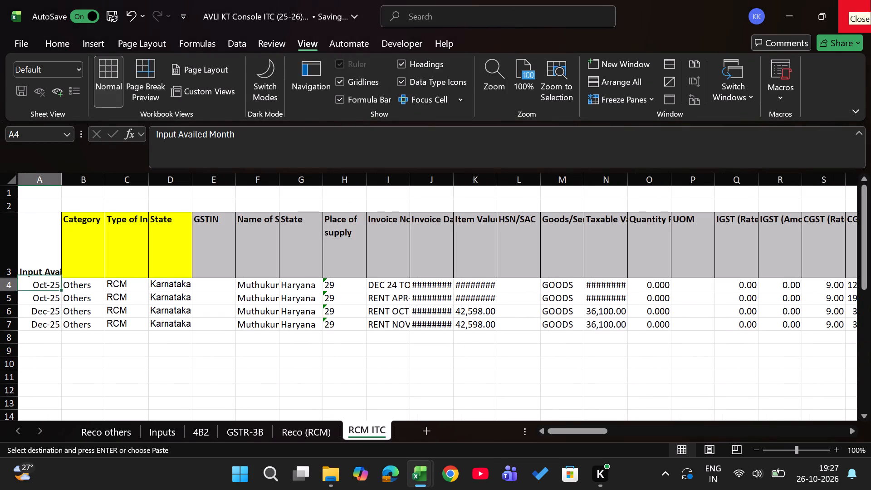
key(Down)
key(Down)
key(Down)
key(Down)
key(Right)
key(Down)
key(Return)
key(Down)
key(Up)
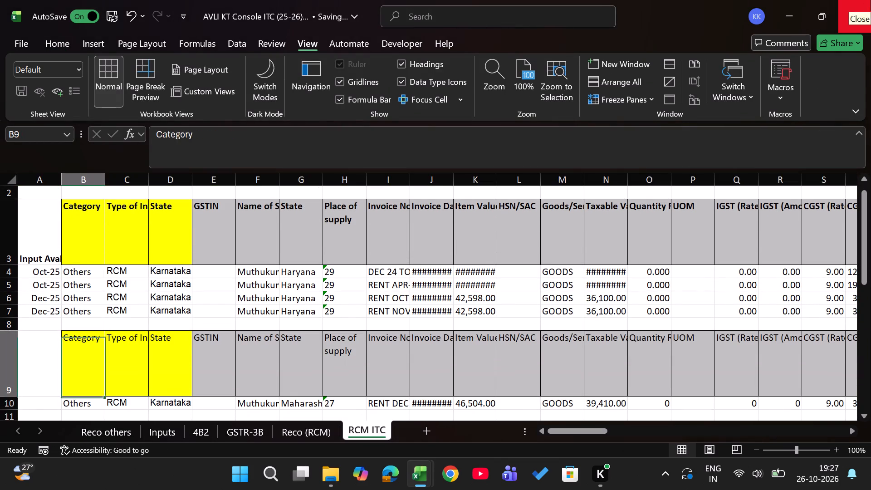
Enter Jan-26 as the input availed month in A10, beside the pasted RCM row.
key(Left)
key(Left)
key(Down)
text(jan26)
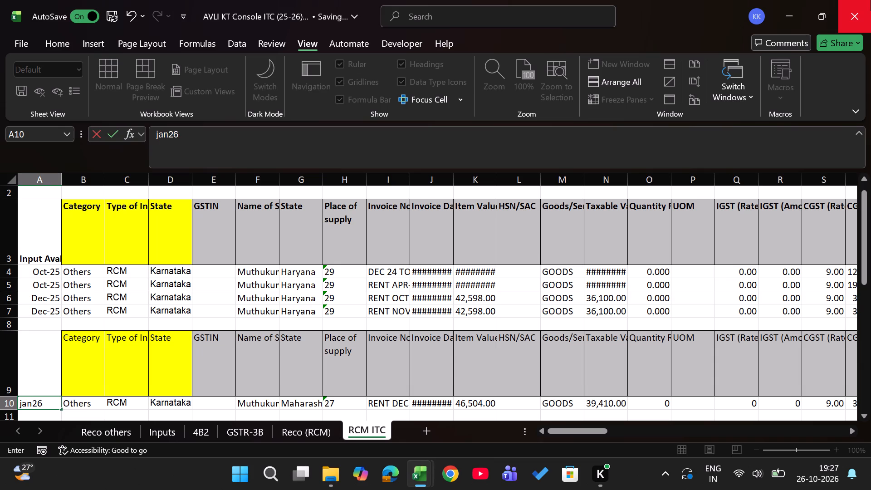
key(Return)
Delete the blank row 8 and the repeated header row 9 on the RCM ITC sheet.
key(Up)
key(Up)
key(Up)
key(shift+space)
key(shift+Down)
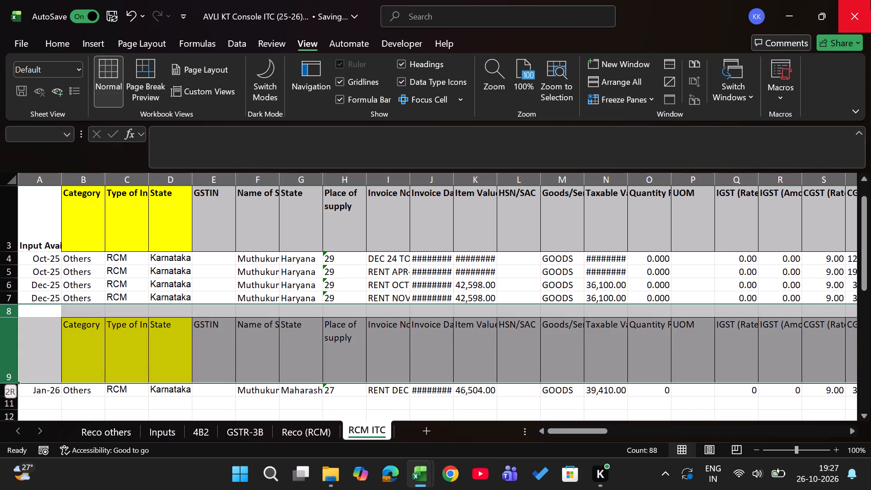
key(ctrl+minus)
Check the tax amounts of the January row on RCM ITC and the Jan-26 figures on the Reco (RCM) sheet.
key(Right)
key(Right)
key(Right)
key(Right)
key(Right)
key(Right)
key(Right)
key(Right)
key(Right)
key(Right)
key(Right)
key(Right)
key(Right)
key(Right)
key(Right)
key(Right)
key(Right)
key(Right)
key(Right)
key(Right)
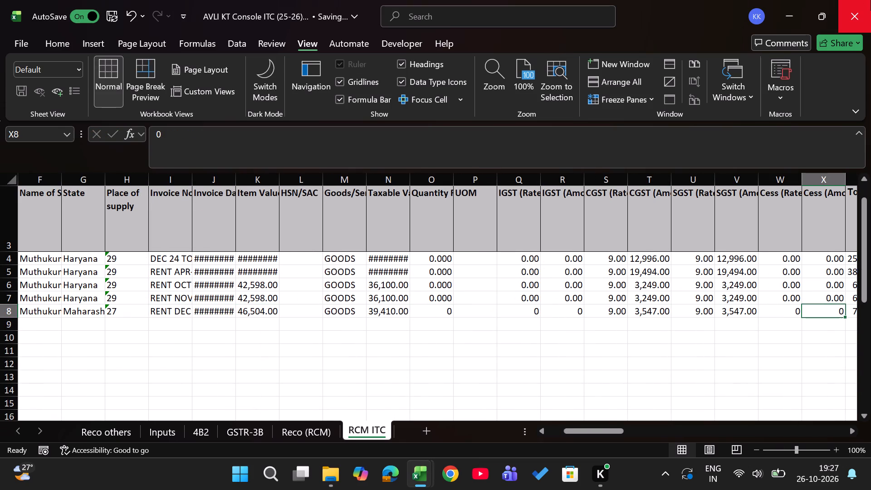
key(ctrl+Page_Up)
key(ctrl+Page_Up)
key(ctrl+Page_Up)
key(ctrl+Page_Down)
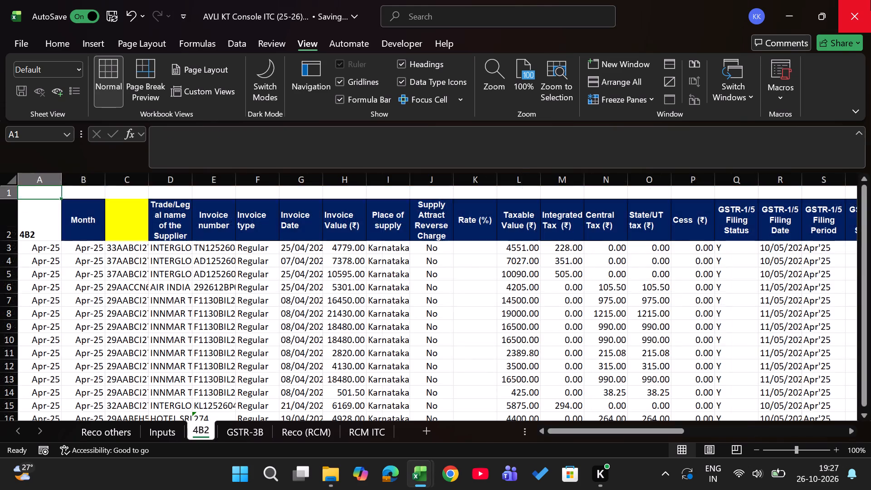
key(ctrl+Page_Down)
Close the January workbook, AVLI KT GSTR 3b Jan-26.xlsx.
key(alt+Tab)
key(Tab)
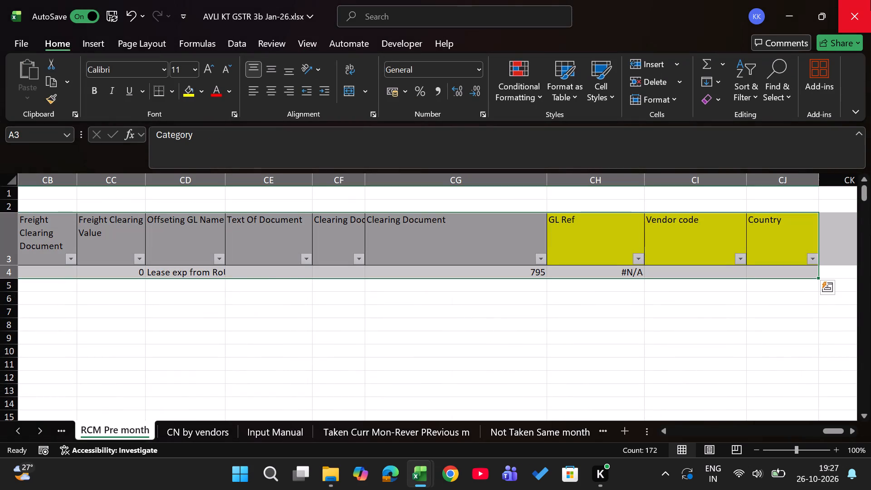
click(870, 0)
Open the February workbook AVLI KT 3b Feb-26.xlsx from the 11. Feb-26 folder.
key(alt+Tab)
key(BackSpace)
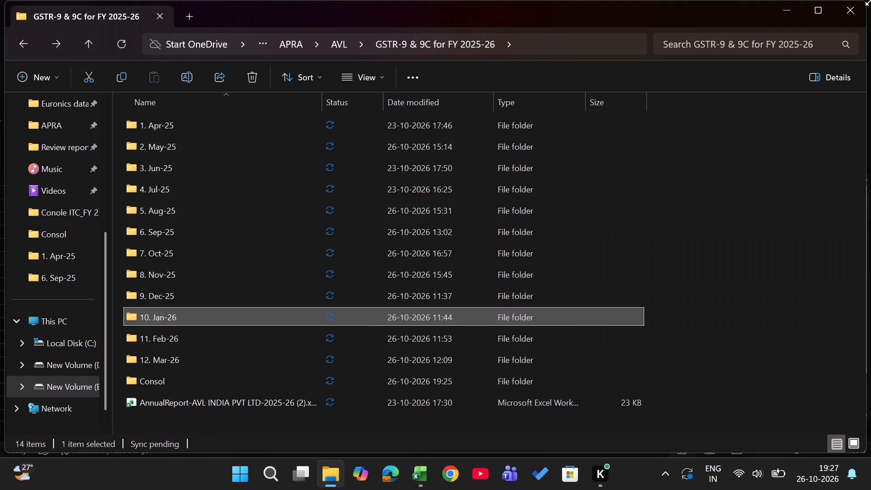
key(Down)
key(Return)
key(Down)
key(Down)
key(Return)
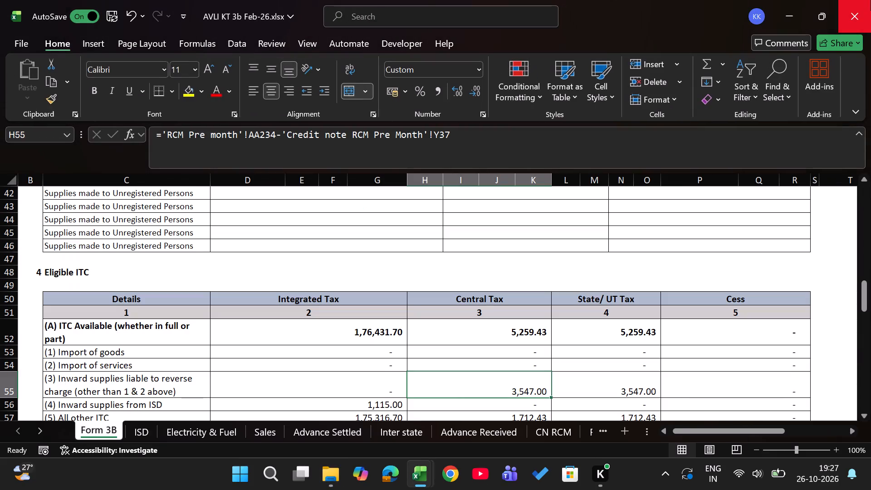
Copy the February rows with their header, from B2 to row 19, on the Not Taken Same month 2b sheet and return to the console workbook.
key(ctrl+Page_Down)
key(ctrl+Page_Down)
key(ctrl+Page_Down)
key(ctrl+Page_Down)
key(ctrl+Page_Down)
key(ctrl+Page_Down)
key(ctrl+Page_Down)
key(ctrl+Page_Down)
key(ctrl+Page_Down)
key(ctrl+Page_Down)
key(ctrl+Page_Down)
key(ctrl+Page_Down)
key(ctrl+Page_Down)
key(ctrl+Page_Down)
key(ctrl+Page_Down)
key(ctrl+Page_Down)
key(ctrl+Page_Down)
key(ctrl+Page_Down)
key(ctrl+Page_Down)
key(ctrl+Page_Down)
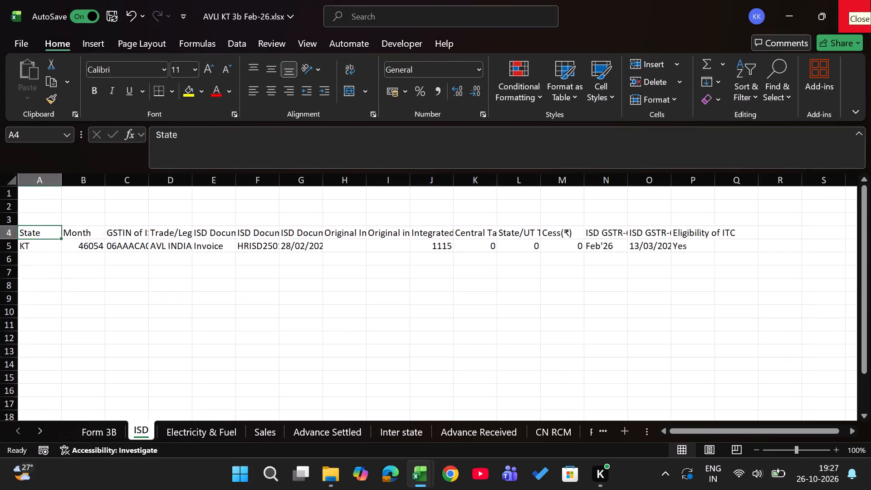
key(ctrl+Page_Up)
key(ctrl+Page_Up)
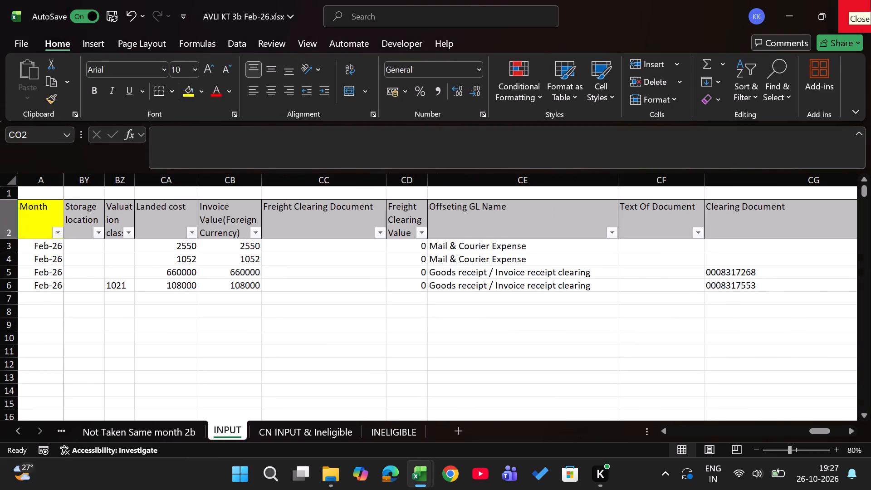
key(ctrl+Page_Up)
key(Left)
key(Left)
key(Left)
key(Up)
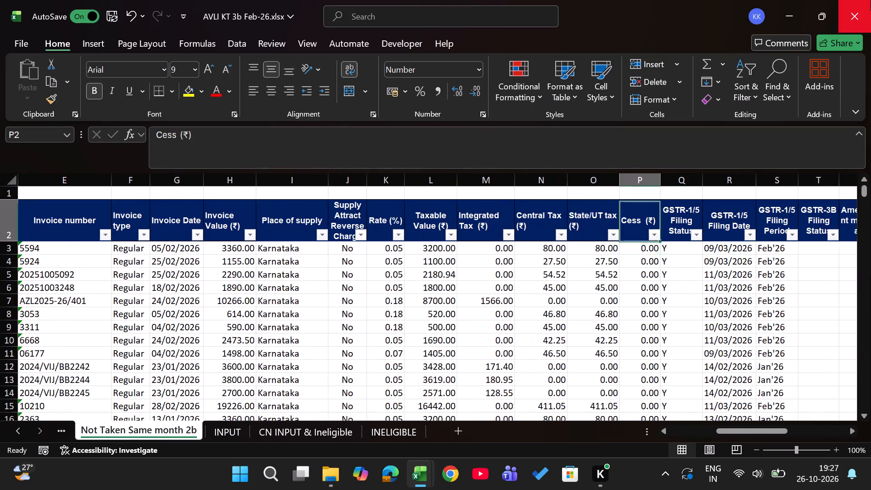
key(ctrl+Left)
key(Left)
key(Left)
key(Left)
key(Right)
key(ctrl+shift+Down)
key(ctrl+shift+Right)
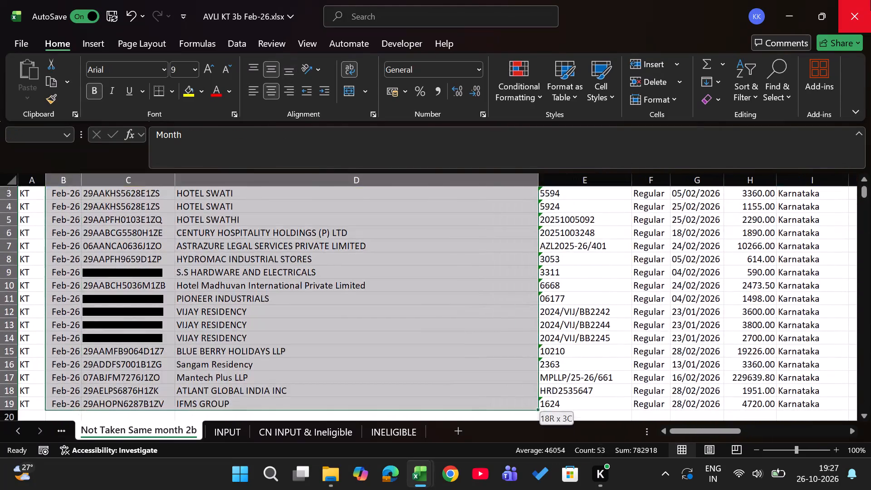
key(ctrl+shift+Right)
key(ctrl+c)
key(alt+Tab)
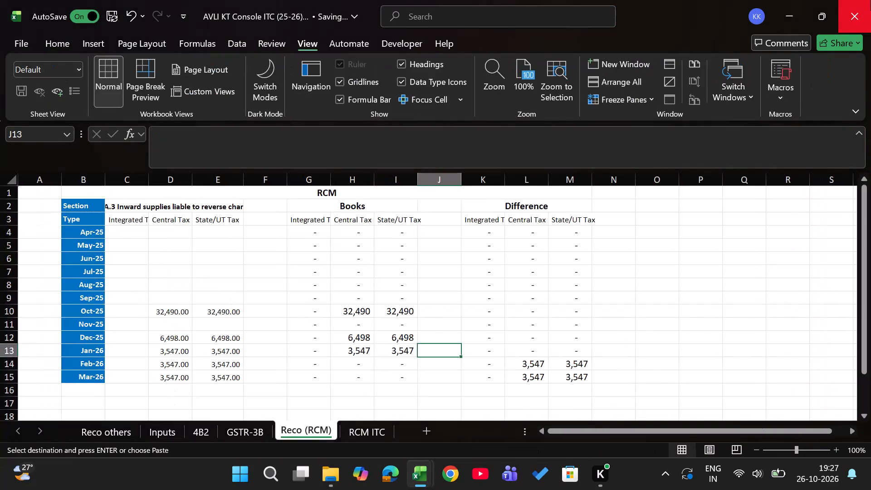
Paste the copied February rows with their header below the January rows on the 4B2 sheet, starting at B226.
key(ctrl+Page_Up)
key(ctrl+Page_Up)
key(Right)
key(Down)
key(ctrl+Down)
key(Down)
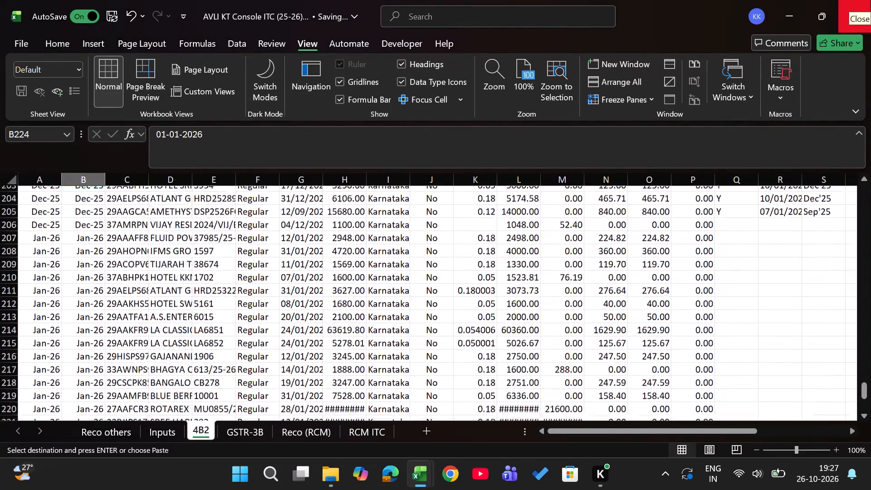
key(Down)
key(Return)
Fill column A with the month Feb-26 for the pasted February rows, A227 to A243, on 4B2.
key(Down)
key(ctrl+c)
key(Left)
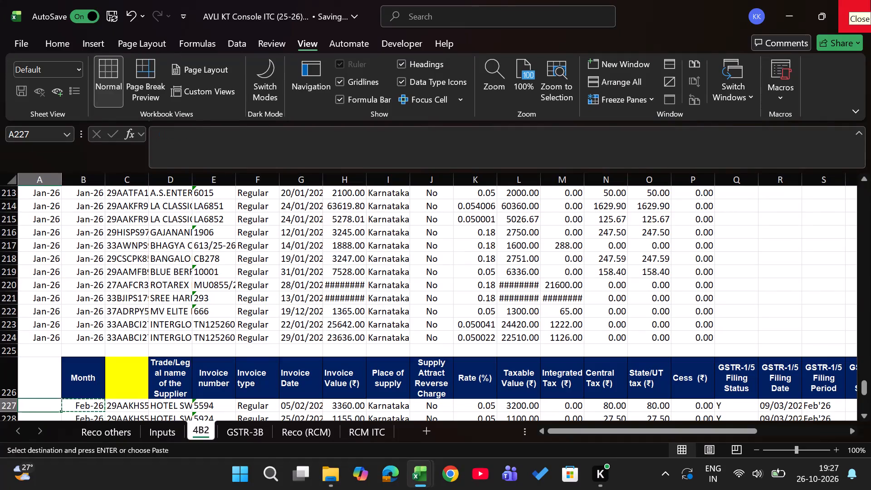
key(Return)
key(Right)
key(ctrl+Down)
key(Left)
key(ctrl+shift+Up)
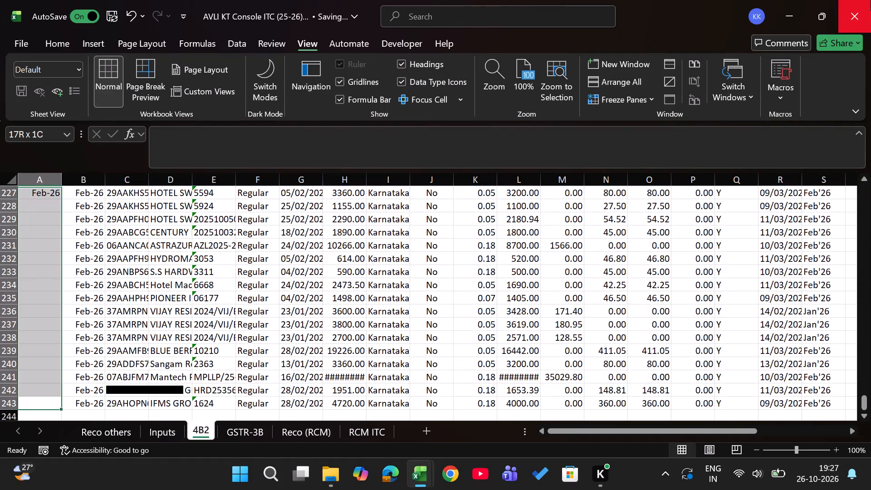
key(ctrl+d)
Delete the blank row 225 and the repeated header row 226 above the February rows on 4B2.
key(ctrl+Up)
key(Up)
key(Up)
key(Up)
key(Down)
key(shift+space)
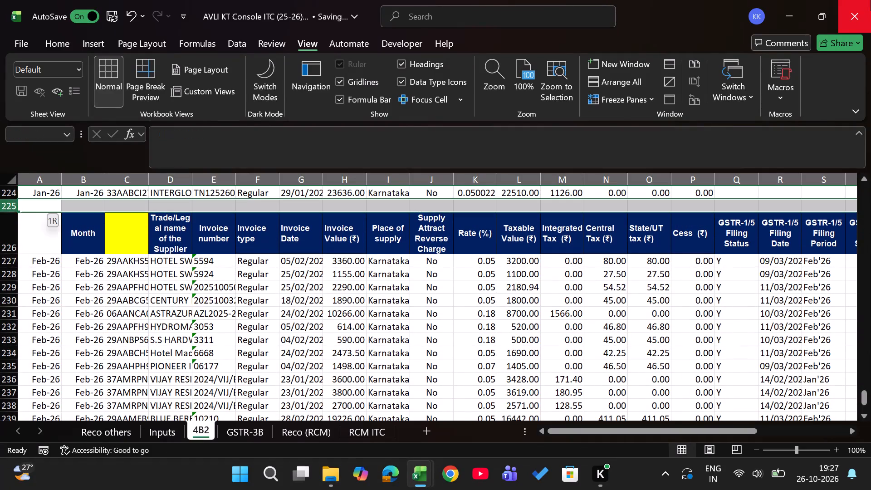
key(shift+Down)
key(ctrl+minus)
key(Up)
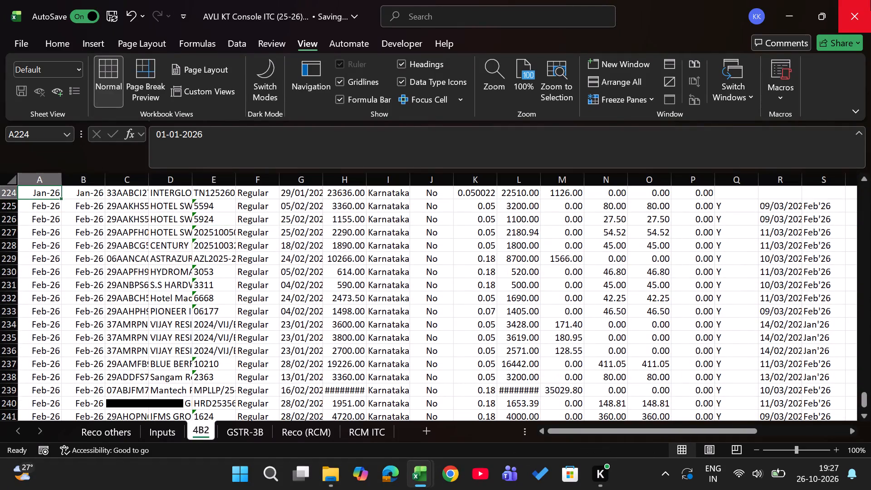
Check the Feb-26 figures of the 4B2 and upper tables on the Reco others sheet.
key(ctrl+Page_Down)
key(ctrl+Page_Up)
key(ctrl+Page_Up)
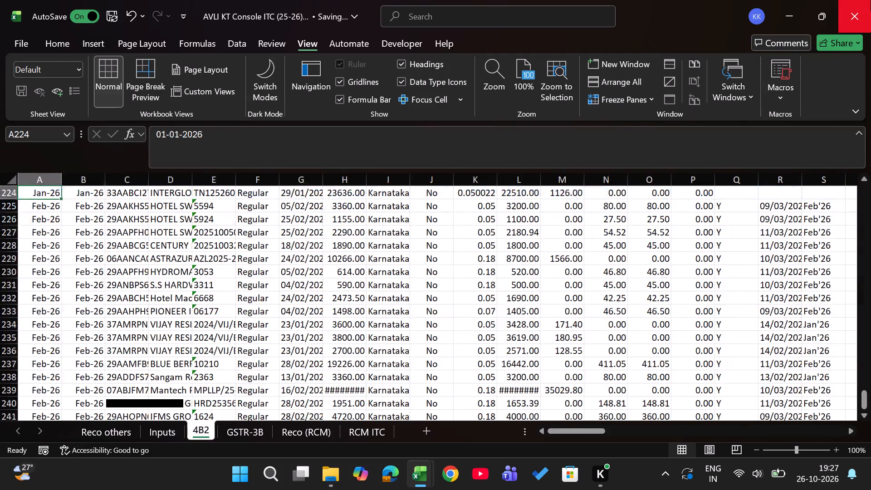
key(ctrl+Page_Up)
key(Up)
key(Up)
key(Up)
key(Up)
key(Up)
key(Up)
key(Up)
key(Up)
key(Up)
key(Up)
key(Up)
key(Up)
key(Up)
key(Up)
key(Up)
key(Up)
key(Up)
key(Up)
key(Up)
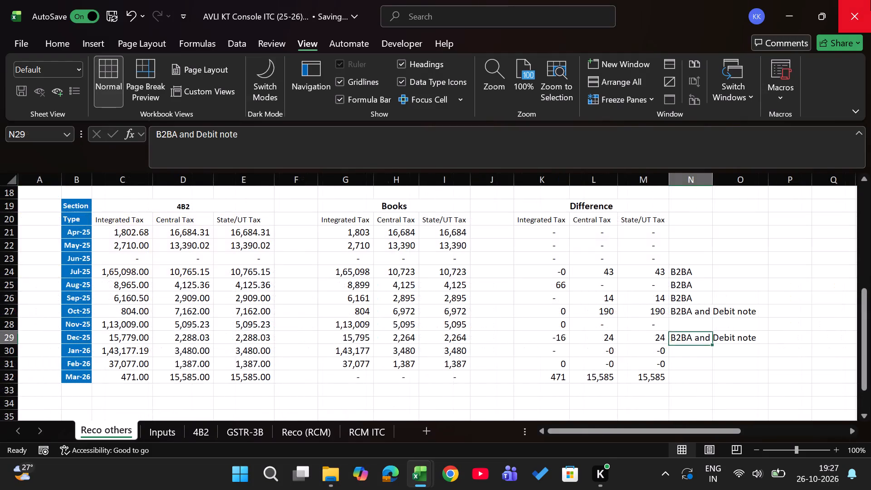
key(Down)
key(Down)
key(Down)
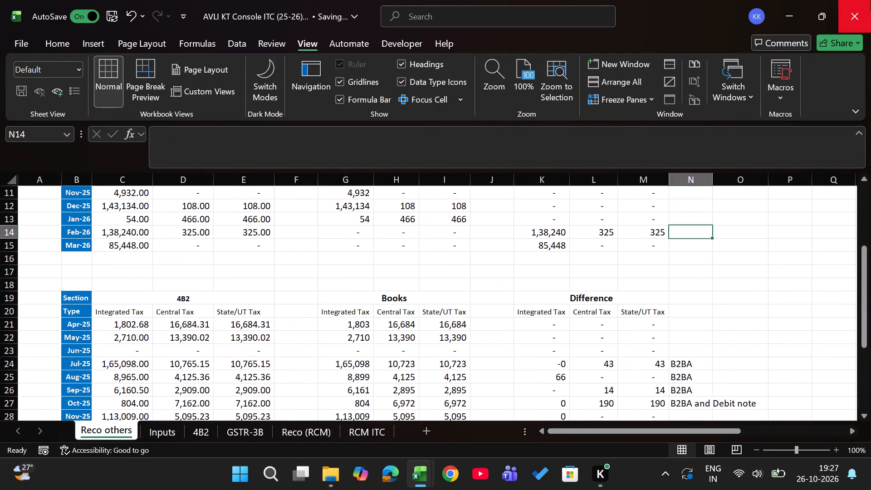
Copy the February rows with their header from the INPUT sheet of AVLI KT 3b Feb-26.xlsx to B116 on the console's Inputs sheet.
key(ctrl+Page_Down)
key(Right)
key(Left)
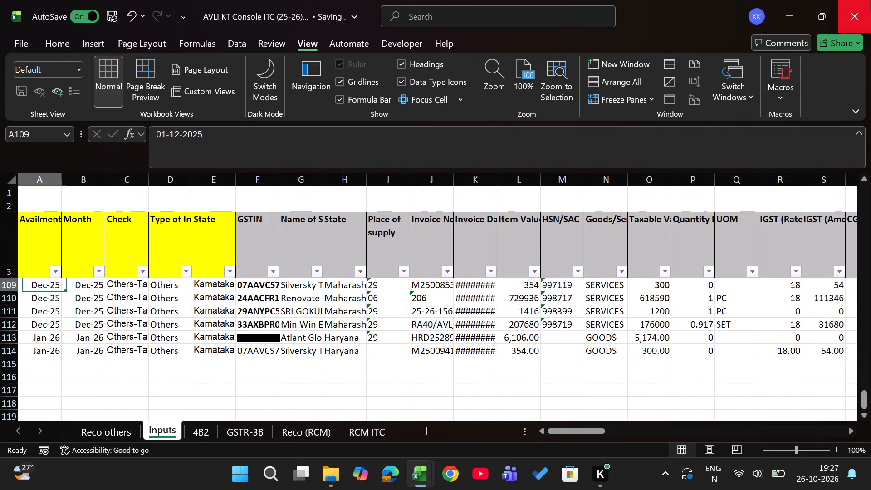
key(ctrl+Down)
key(Right)
key(Down)
key(Down)
key(alt+Tab)
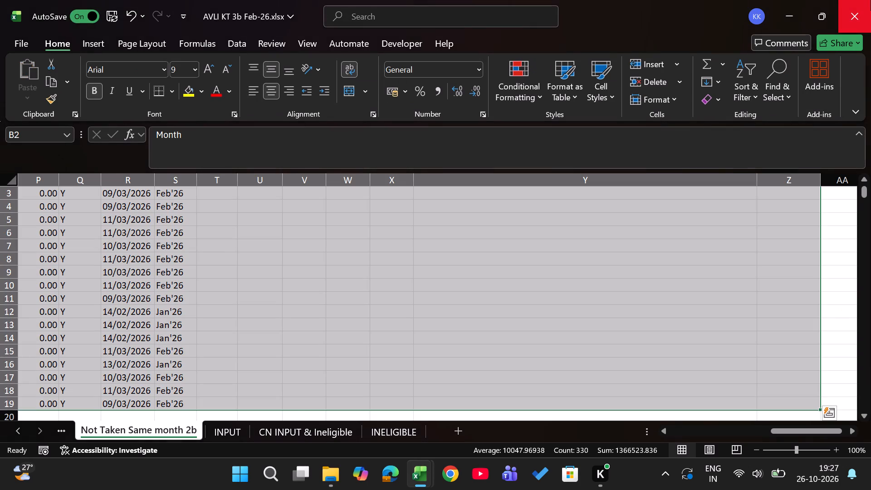
key(ctrl+Page_Down)
key(Up)
key(Down)
key(ctrl+Left)
key(ctrl+Left)
key(ctrl+Left)
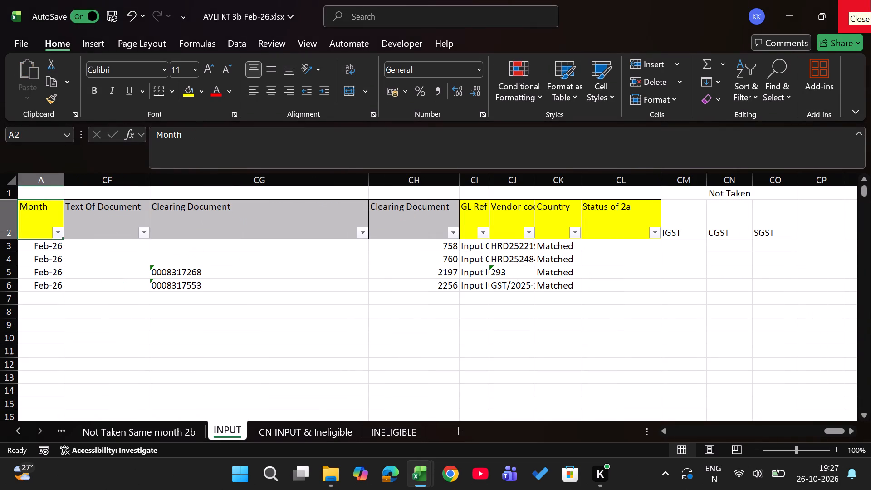
key(ctrl+shift+Down)
key(ctrl+shift+Right)
key(ctrl+c)
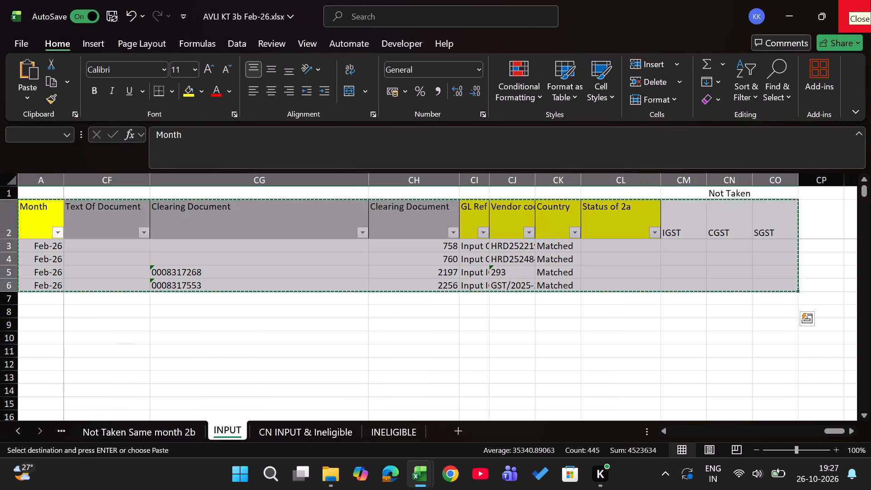
key(alt+Tab)
key(Return)
Fill the availment month column with Feb-26 for the pasted rows, A117 to A120, on Inputs.
key(Right)
key(Down)
key(Left)
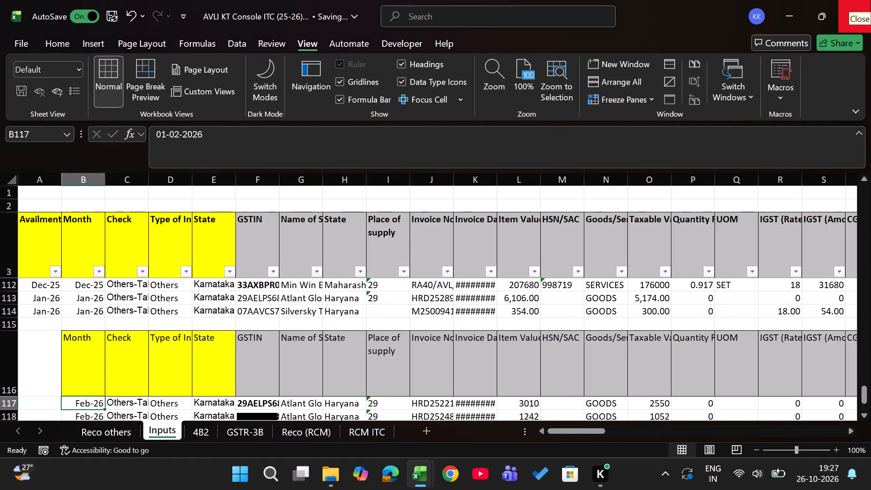
key(ctrl+c)
key(Left)
key(Return)
key(Right)
key(ctrl+Down)
key(Left)
key(ctrl+shift+Up)
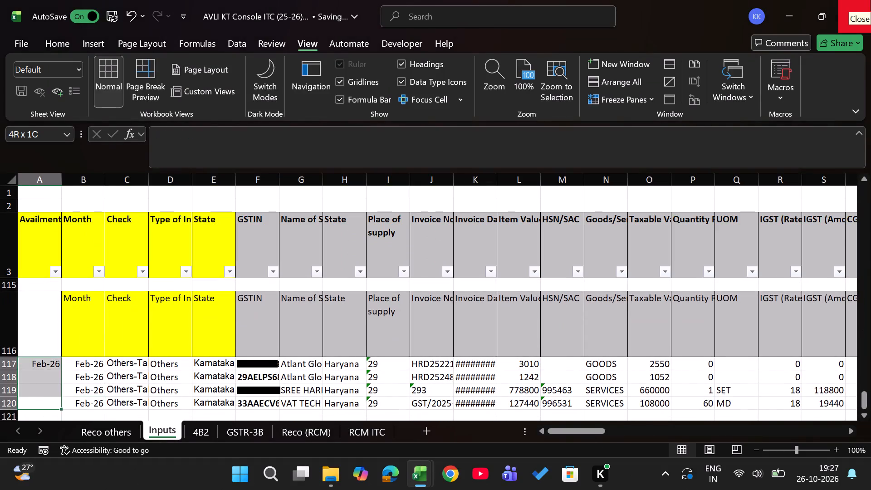
key(ctrl+d)
Delete the blank row 115 and the repeated header row 116 above the February rows on Inputs.
key(Up)
key(Up)
key(Up)
key(Up)
key(Up)
key(Up)
key(Down)
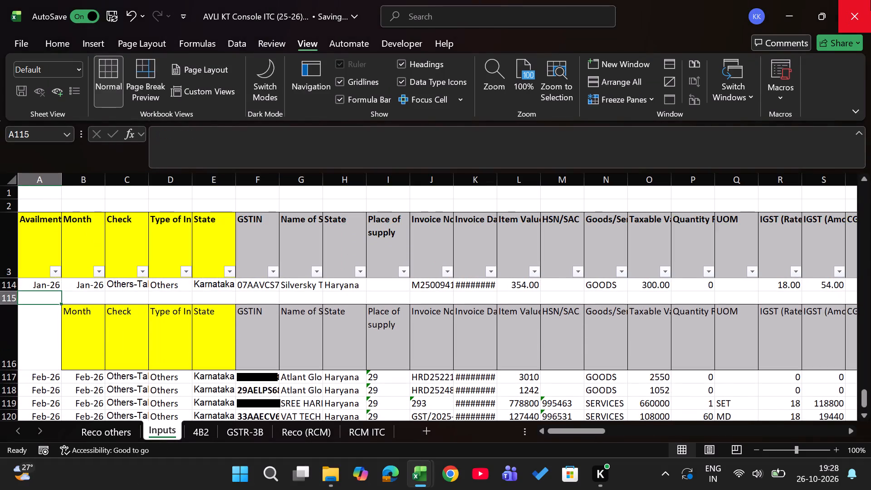
key(shift+space)
key(shift+Down)
key(ctrl+minus)
Check the Feb-26 difference row in the upper table on the Reco others sheet.
key(ctrl+Page_Up)
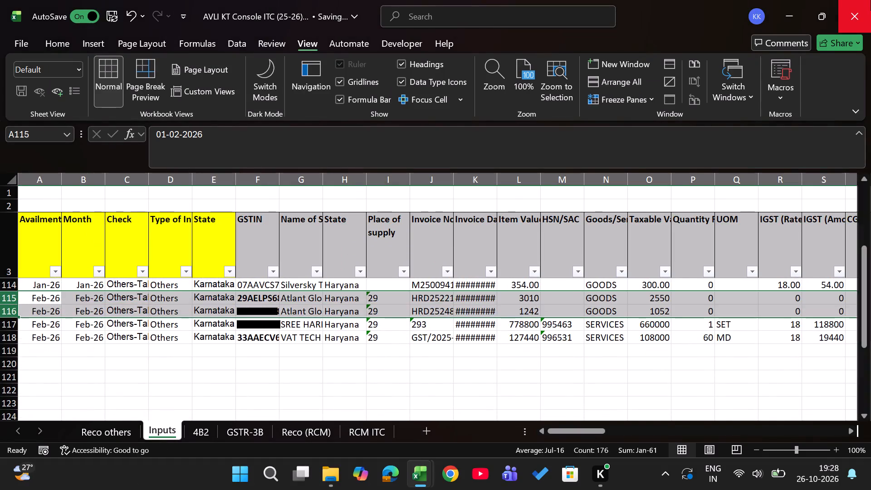
key(ctrl+Page_Up)
key(Up)
key(Down)
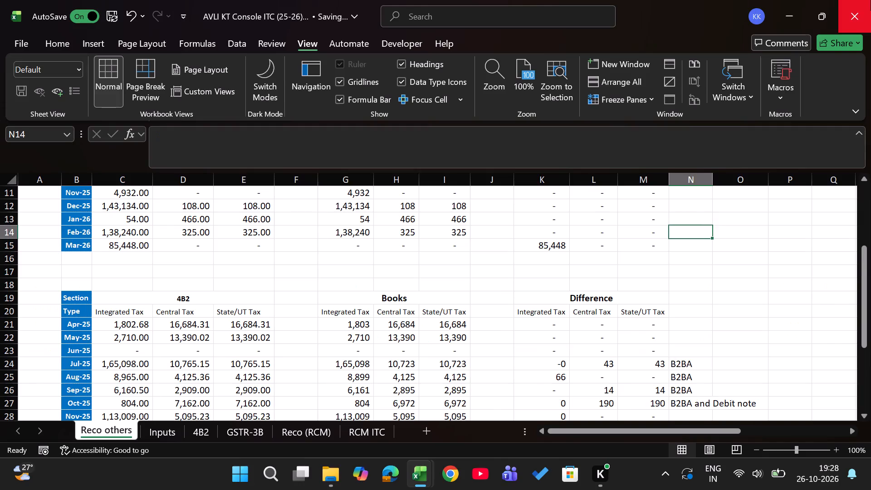
Copy the RCM row with its header from the RCM Pre month sheet of the February workbook to B10 on the console's RCM ITC sheet.
key(ctrl+Page_Down)
key(ctrl+Page_Down)
key(ctrl+Page_Down)
key(ctrl+Page_Down)
key(ctrl+Page_Down)
key(Down)
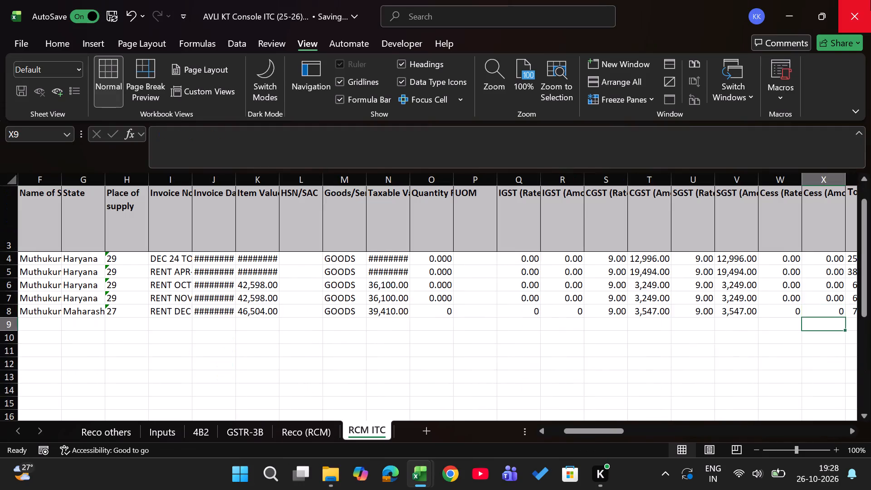
key(ctrl+Left)
key(ctrl+Left)
key(ctrl+Left)
key(Right)
key(Down)
key(alt+Tab)
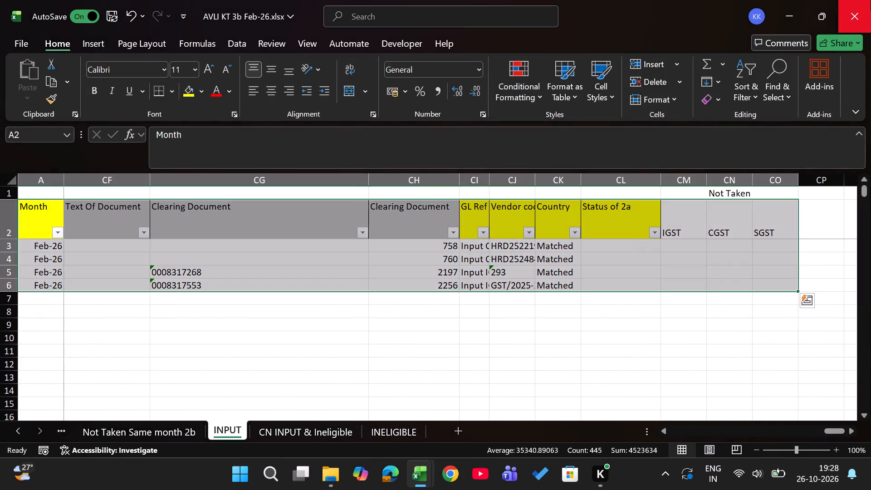
key(ctrl+Page_Up)
key(ctrl+Page_Up)
key(ctrl+Page_Up)
key(ctrl+Page_Up)
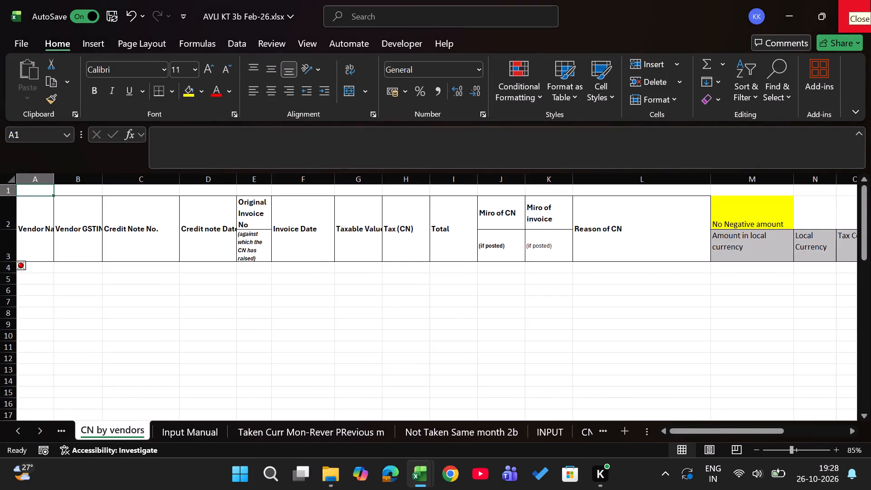
key(ctrl+Page_Up)
key(Up)
key(ctrl+Left)
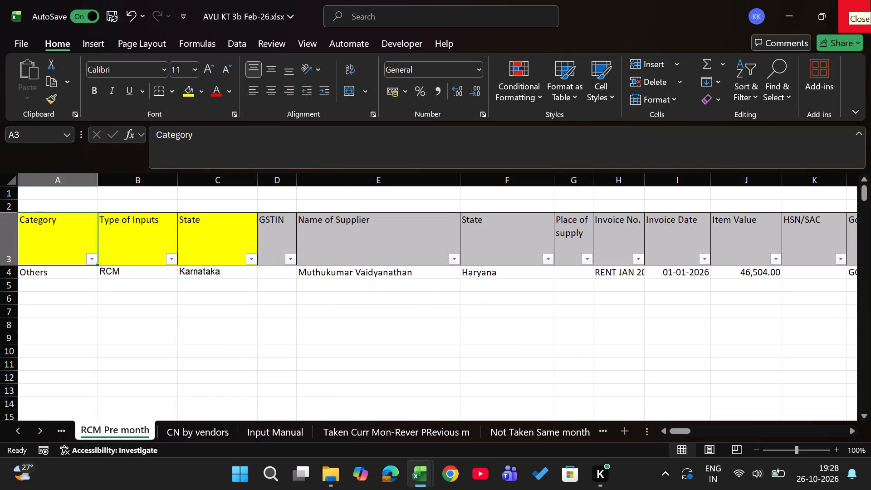
key(ctrl+shift+Down)
key(ctrl+shift+Right)
key(ctrl+c)
key(alt+Tab)
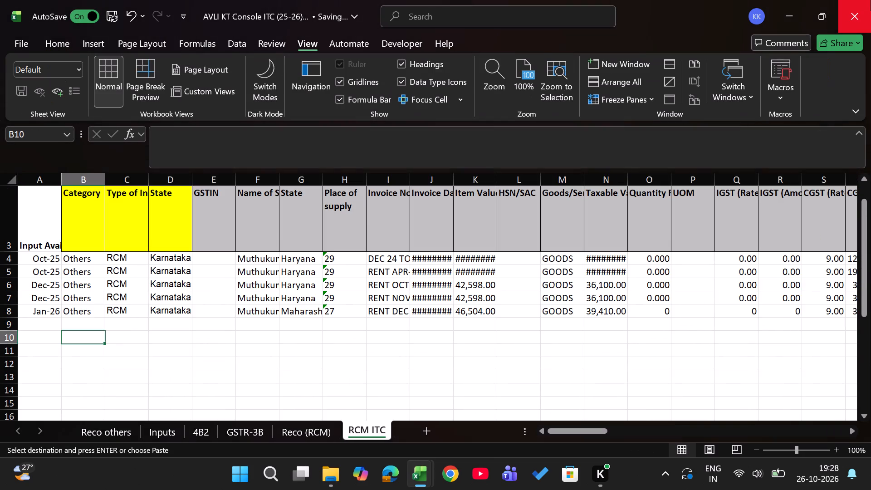
key(Return)
Enter Feb-26 as the input availment month in A11 for the pasted RCM row.
key(Right)
key(Up)
key(Left)
key(Left)
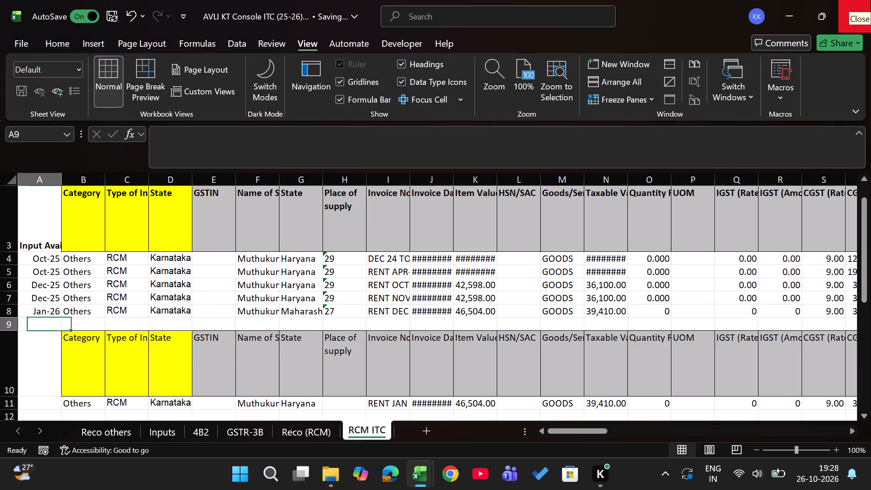
key(Down)
key(Down)
text(feb26)
key(Return)
Delete the blank row 9 and the repeated header row 10 above the February row on RCM ITC.
key(Up)
key(Up)
key(Up)
key(shift+space)
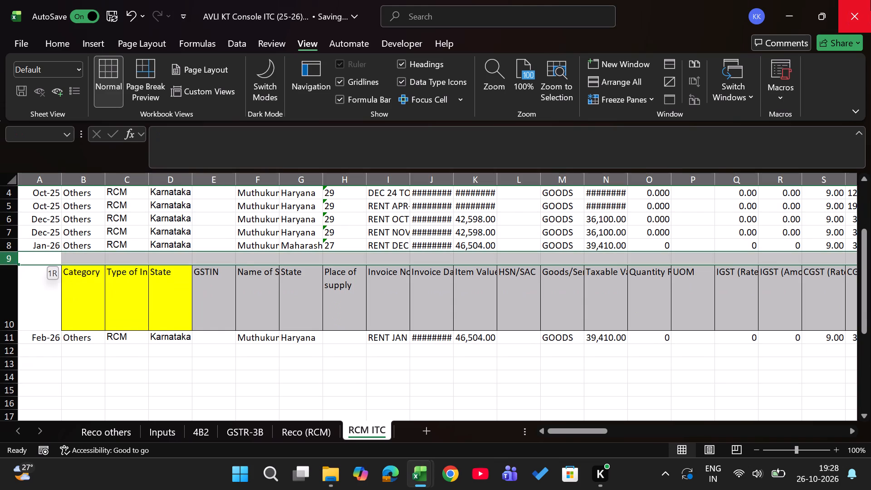
key(shift+Down)
key(ctrl+minus)
Check the Feb-26 books and difference figures on the Reco (RCM) sheet.
key(ctrl+Page_Up)
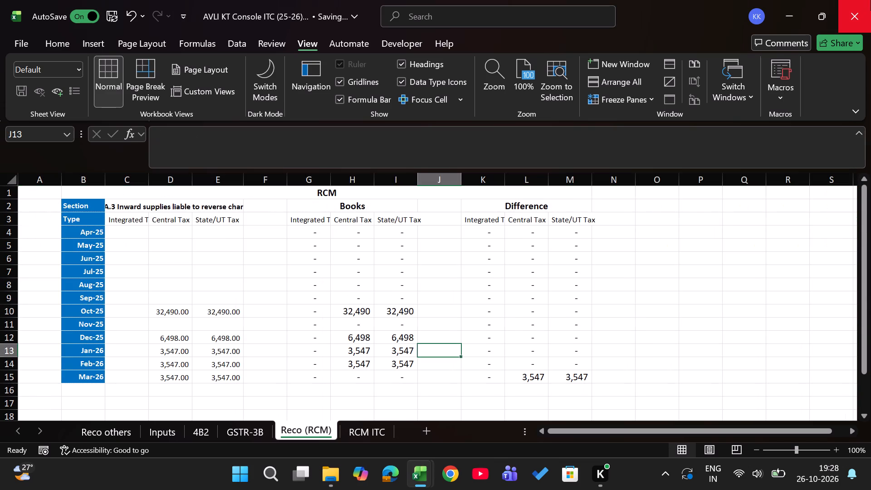
Close the February workbook, AVLI KT 3b Feb-26.xlsx.
key(alt+Tab)
click(870, 0)
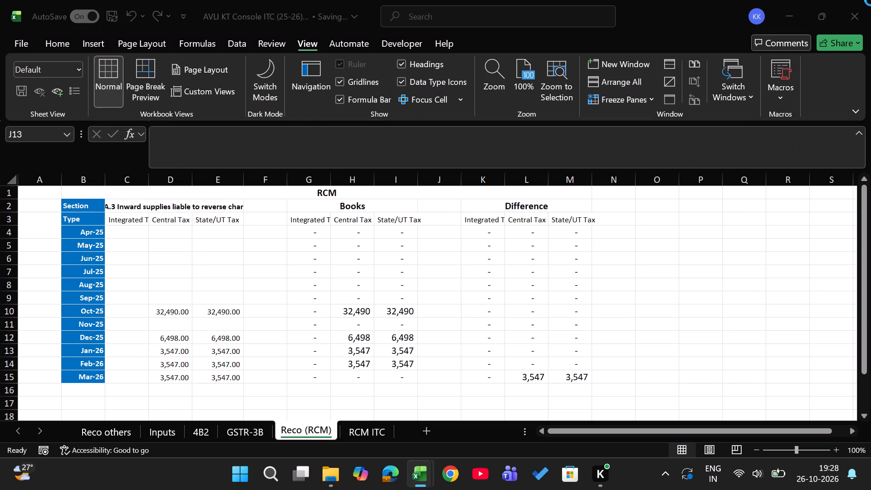
Open the March workbook AVLI KT 3b Mar-26.xlsx from the 12. Mar-26 folder.
key(alt+Tab)
key(BackSpace)
key(Down)
key(Return)
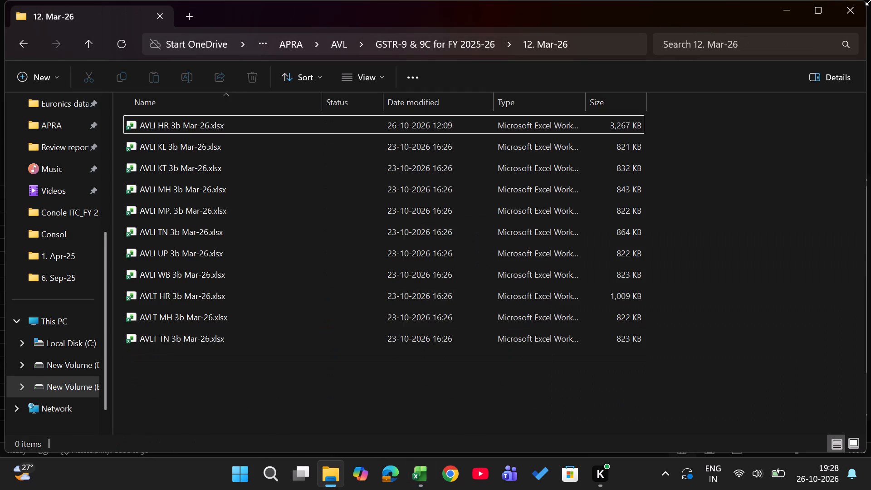
key(Down)
key(Down)
key(Up)
key(Down)
key(Return)
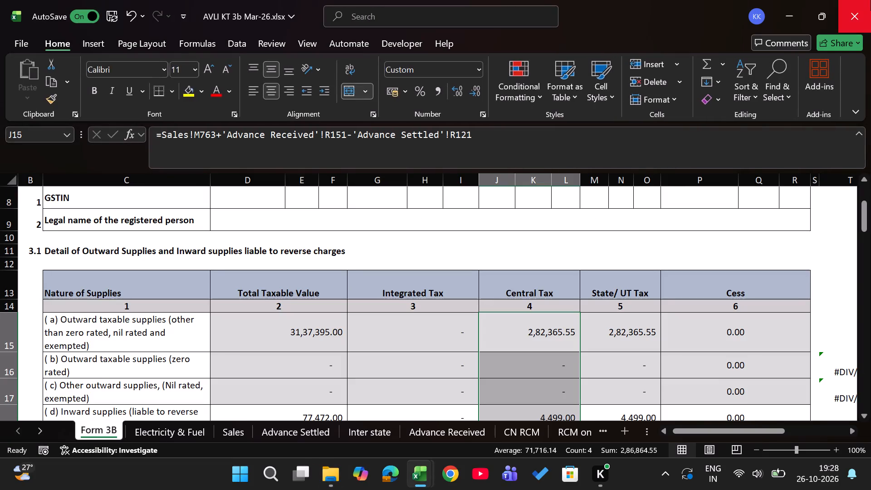
Copy the Mar-26 table with its header from the March workbook's INPUT sheet into the console workbook's Inputs sheet at B120.
key(ctrl+Page_Down)
key(ctrl+Page_Down)
key(ctrl+Page_Down)
key(ctrl+Page_Down)
key(ctrl+Page_Down)
key(ctrl+Page_Down)
key(ctrl+Page_Down)
key(ctrl+Page_Down)
key(ctrl+Page_Down)
key(ctrl+Page_Down)
key(ctrl+Page_Down)
key(ctrl+Page_Down)
key(ctrl+Page_Down)
key(ctrl+Page_Down)
key(ctrl+Page_Down)
key(ctrl+Page_Down)
key(ctrl+Page_Down)
key(ctrl+Page_Down)
key(ctrl+Page_Down)
key(ctrl+Page_Down)
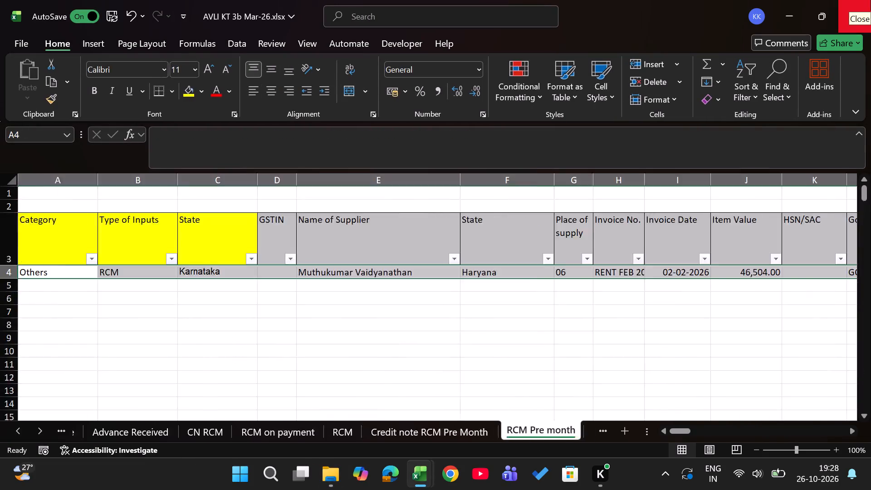
key(ctrl+Page_Up)
key(ctrl+Page_Up)
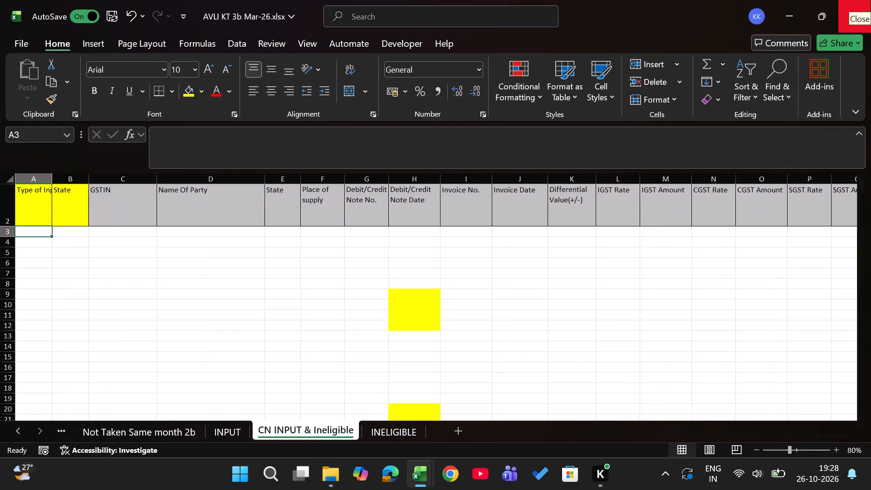
key(Up)
key(ctrl+Up)
key(ctrl+Up)
key(ctrl+Up)
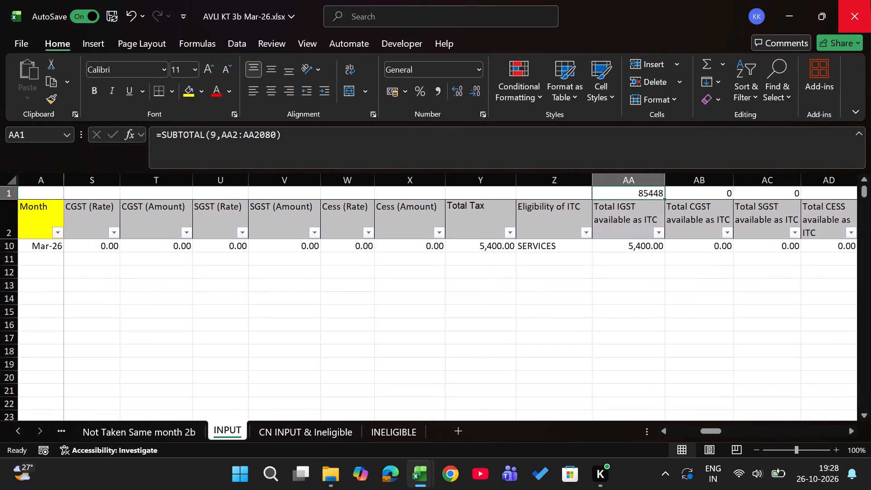
key(Down)
key(ctrl+Left)
key(Down)
key(Up)
key(ctrl+shift+Down)
key(ctrl+shift+Right)
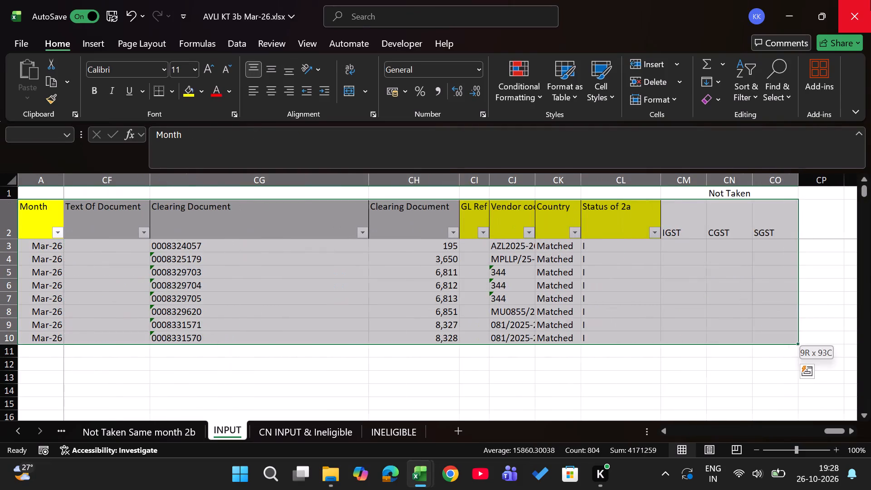
key(ctrl+c)
key(alt+Tab)
key(ctrl+Page_Up)
key(ctrl+Page_Up)
key(ctrl+Page_Up)
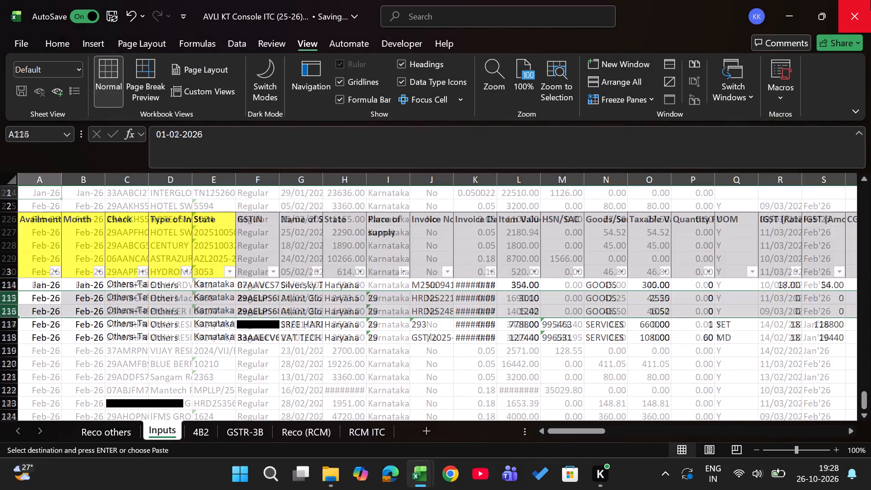
key(Down)
key(Down)
key(Down)
key(Down)
key(Down)
key(Right)
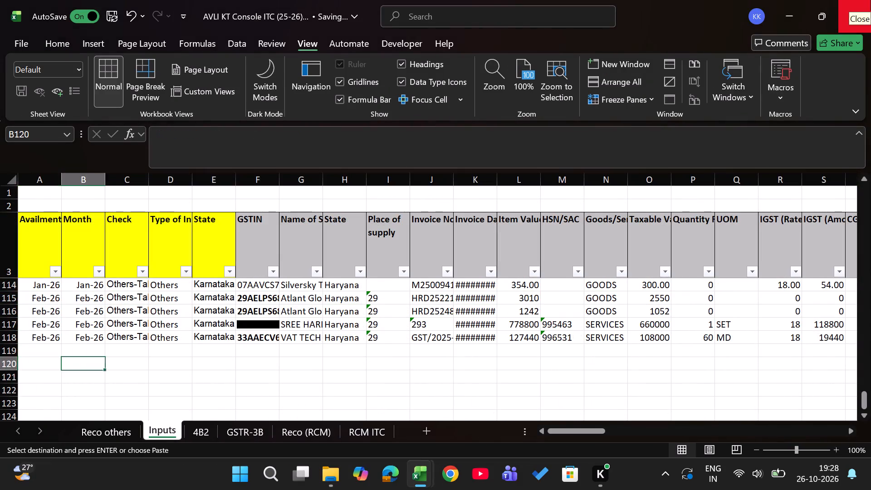
key(Return)
Fill the Availment month column on Inputs with Mar-26 for the pasted rows 121 to 128.
key(Down)
key(ctrl+c)
key(Left)
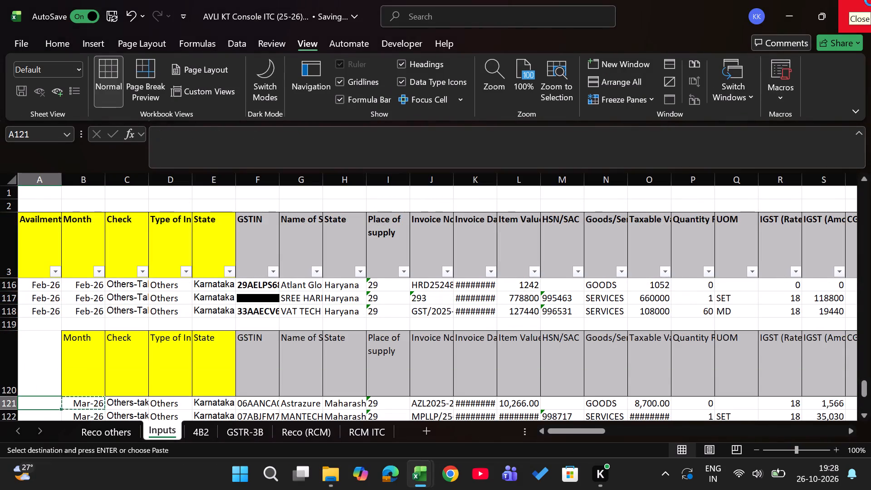
key(Return)
key(Right)
key(ctrl+Down)
key(Left)
key(ctrl+shift+Up)
key(ctrl+d)
Delete the blank row 119 and the repeated header row 120 above the March rows on Inputs.
key(Up)
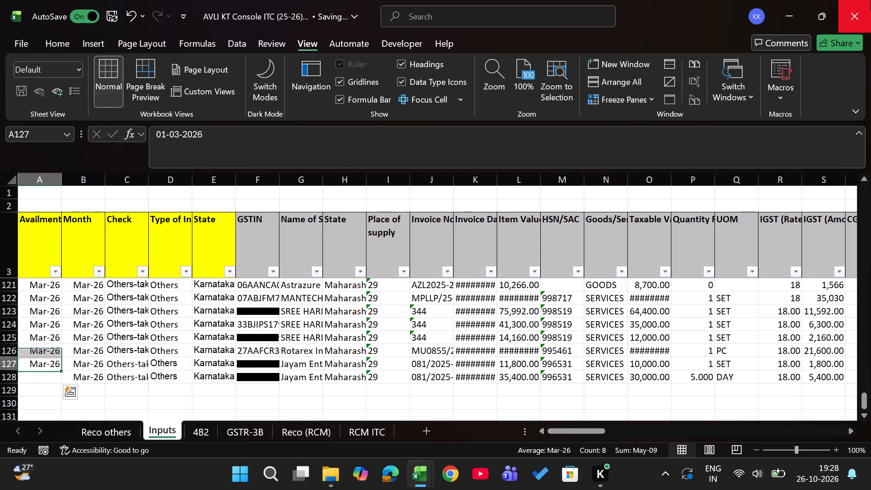
key(Up)
key(Up)
key(ctrl+Up)
key(Up)
key(Up)
key(Up)
key(Down)
key(shift+space)
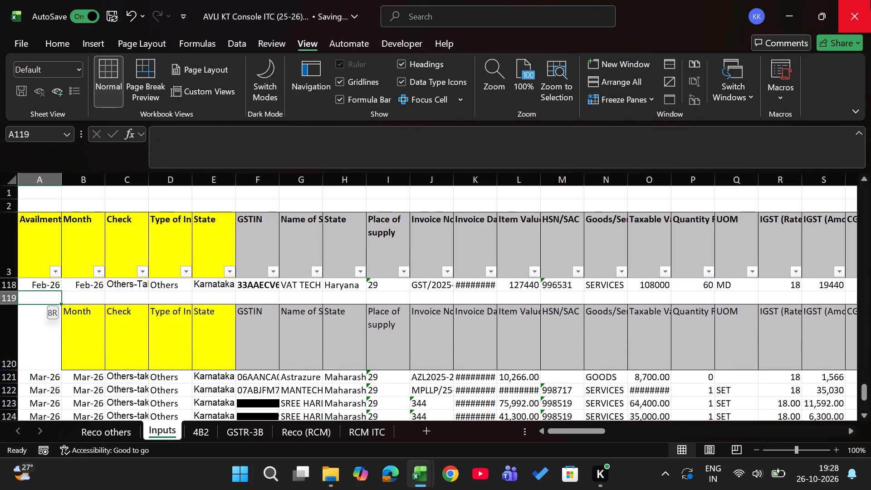
key(shift+Down)
key(ctrl+minus)
key(Right)
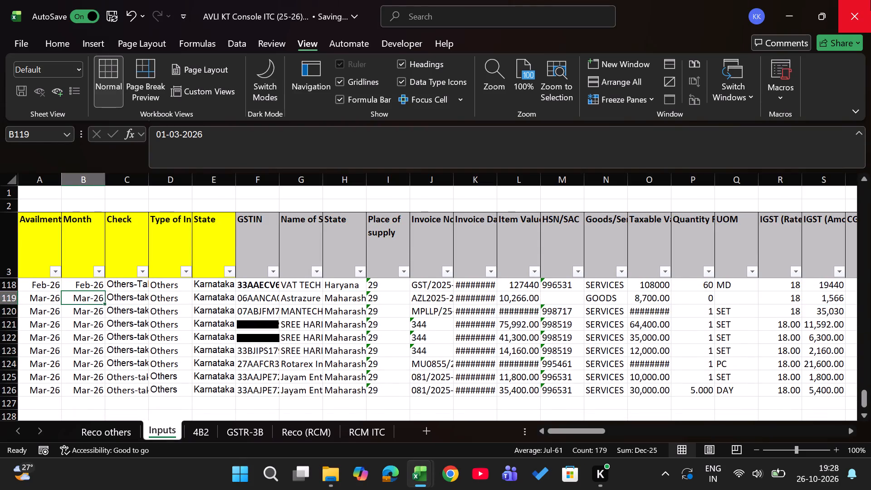
Check the inputs section's monthly return, books and difference figures through Mar-26 on the Reco others sheet.
key(ctrl+Page_Down)
key(ctrl+Page_Up)
key(ctrl+Page_Up)
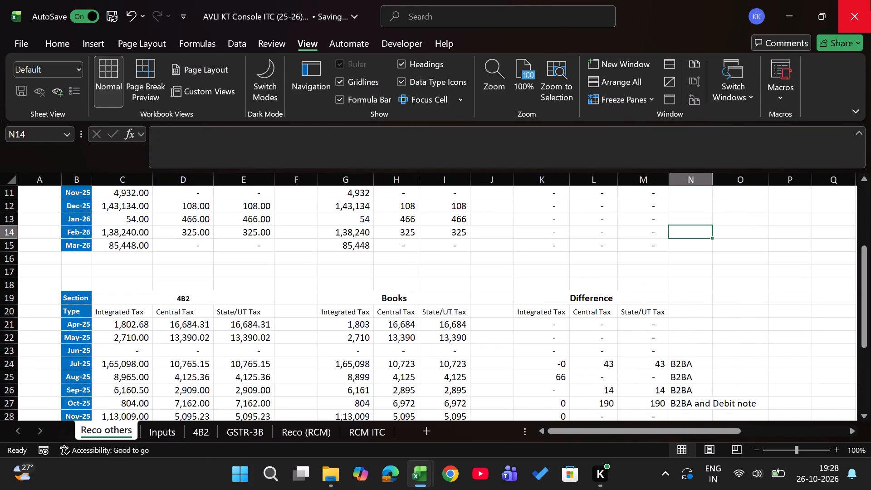
key(Up)
key(Up)
key(Up)
key(Up)
key(Up)
key(Up)
key(Up)
key(Up)
key(Up)
key(Up)
key(Up)
key(Down)
key(Down)
key(Down)
key(Down)
key(Down)
key(Down)
key(Down)
key(Down)
key(Down)
key(Down)
key(Down)
key(Down)
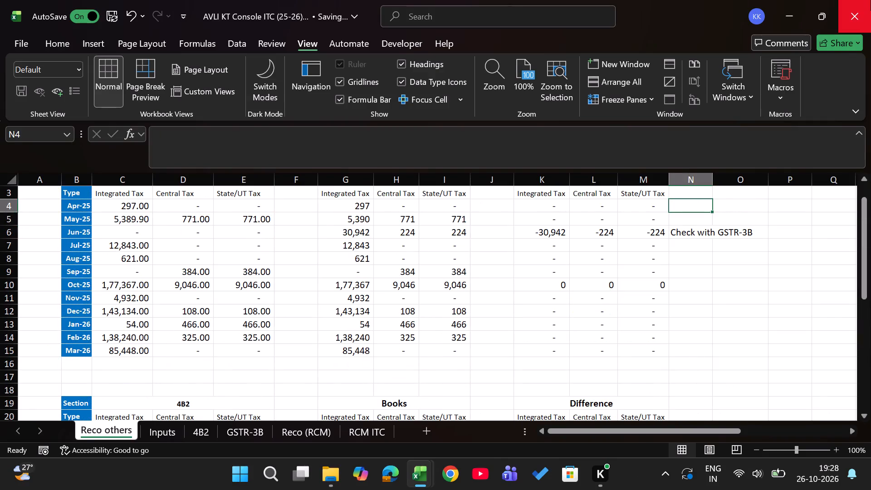
key(Down)
key(Down)
key(Down)
Copy the Mar-26 table with its header from the March workbook's Not Taken Same month 2b sheet into the console's 4B2 sheet at B244.
key(ctrl+Page_Down)
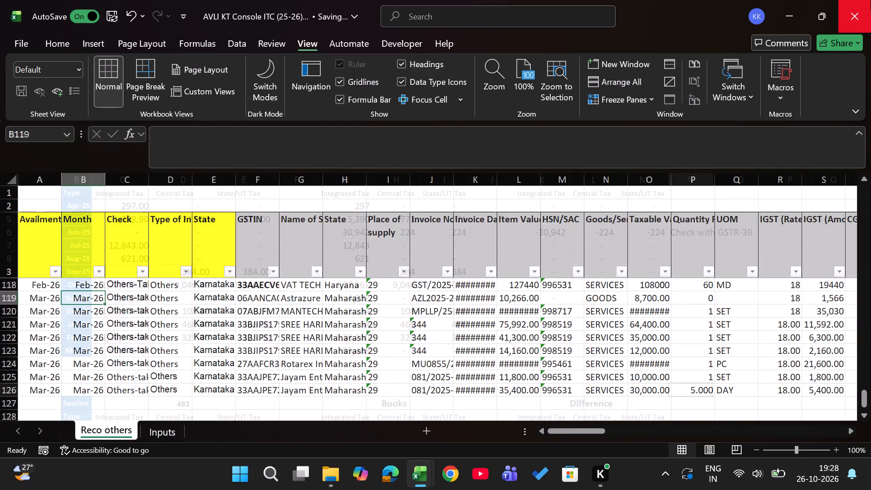
key(Down)
key(ctrl+Page_Down)
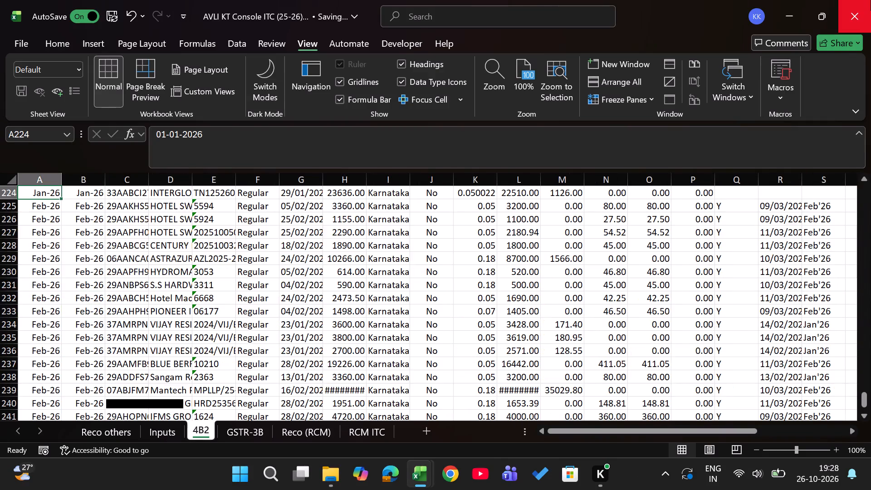
key(Right)
key(ctrl+Down)
key(Down)
key(Down)
key(Down)
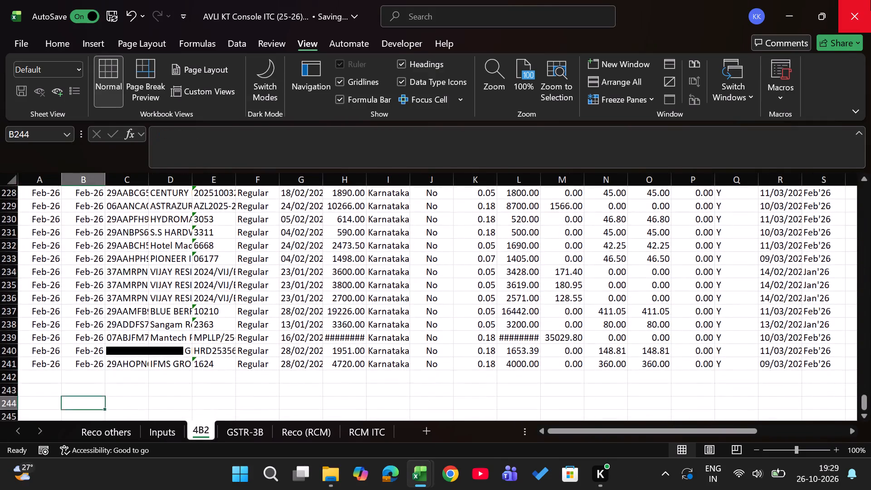
key(alt+Tab)
key(ctrl+Page_Up)
key(Left)
key(Left)
key(Left)
key(Left)
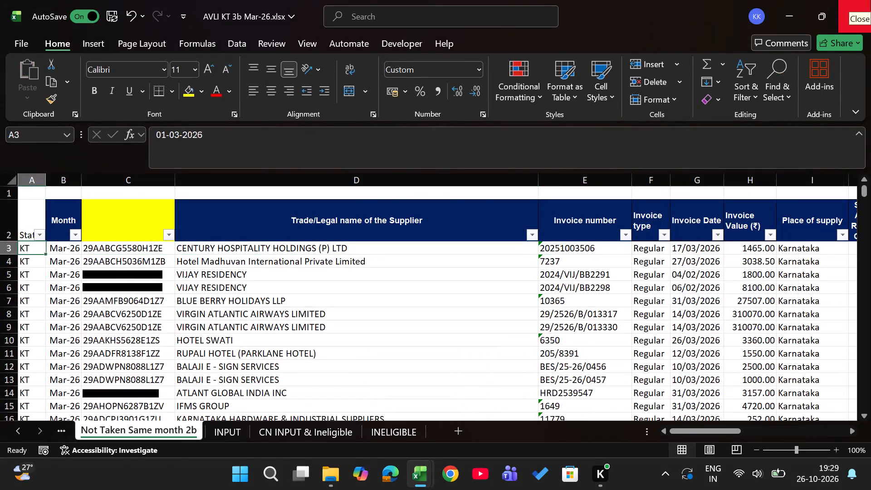
key(Up)
key(Right)
key(ctrl+shift+Down)
key(ctrl+shift+Right)
key(ctrl+shift+Right)
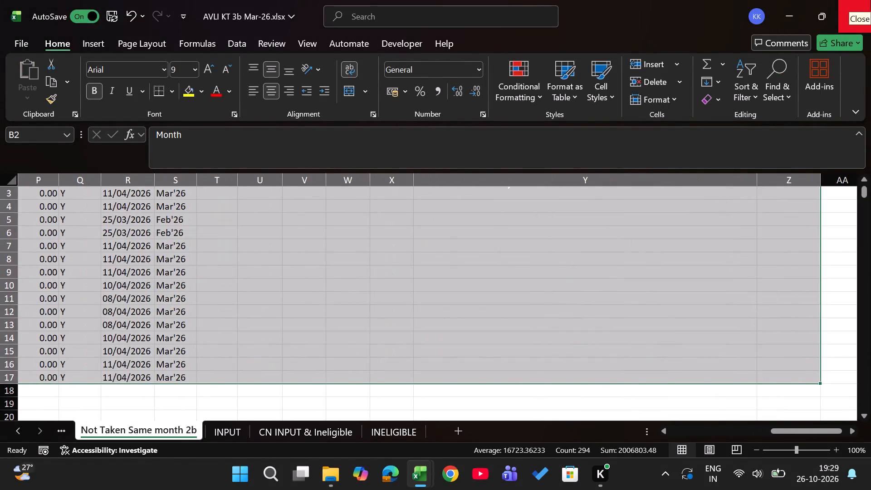
key(ctrl+c)
key(alt+Tab)
key(Return)
Fill column A on 4B2 with Mar-26 for the pasted rows 245 to 259.
key(Right)
key(Down)
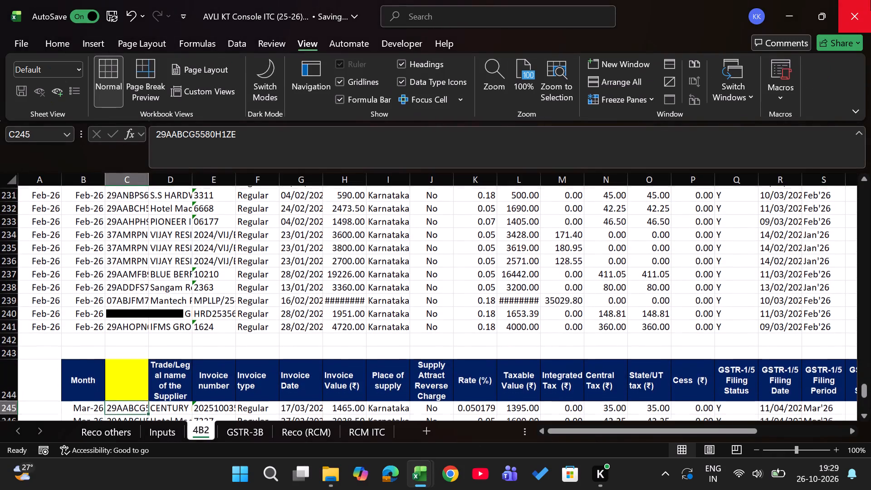
key(Left)
key(ctrl+c)
key(Left)
key(Return)
key(Right)
key(ctrl+Down)
key(Left)
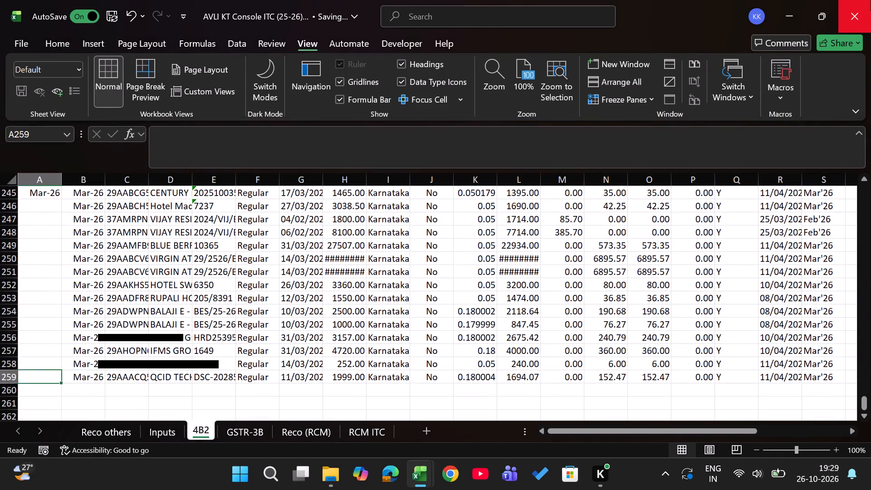
key(ctrl+shift+Up)
key(ctrl+d)
Delete the blank rows 242 and 243 and the repeated header row 244 above the March rows on 4B2.
key(ctrl+Up)
key(Up)
key(Up)
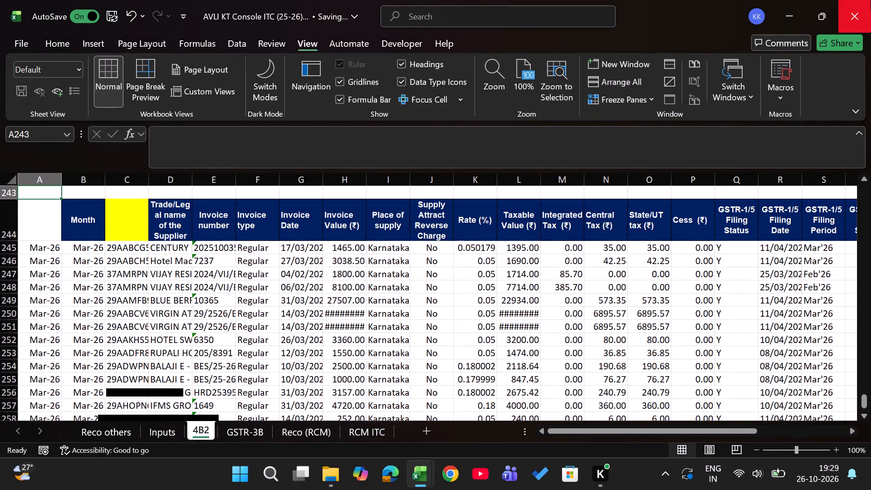
key(Up)
key(Down)
key(Up)
key(Up)
key(Down)
key(shift+space)
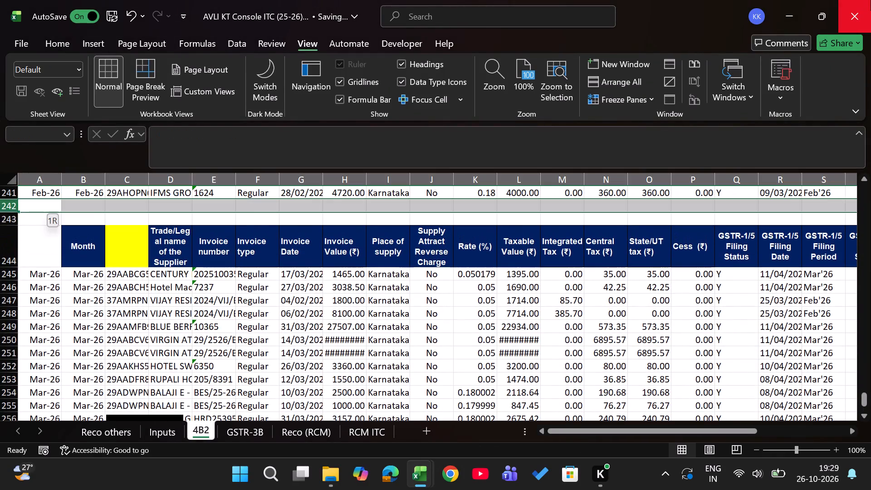
key(shift+Down)
key(shift+Down)
key(ctrl+minus)
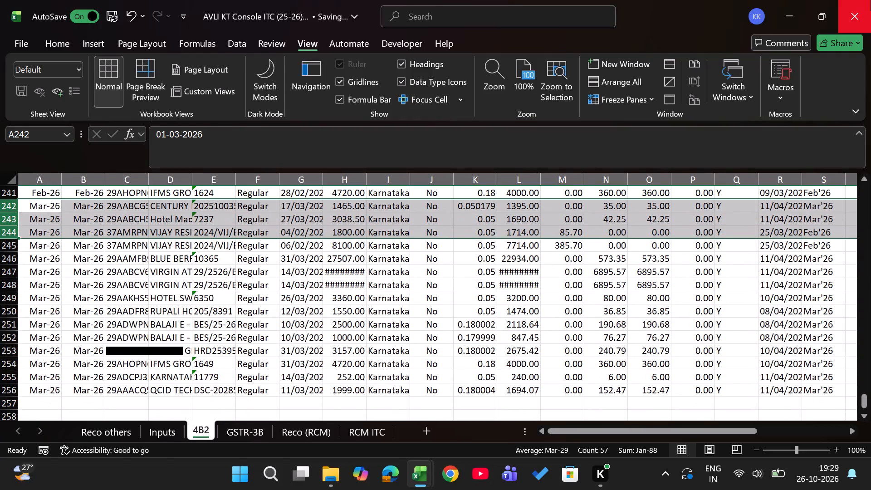
Check the 4B2 section's monthly return, books and difference figures through Mar-26 on the Reco others sheet.
key(ctrl+Page_Up)
key(ctrl+Page_Up)
key(Down)
key(Down)
key(Down)
key(Down)
key(Down)
key(Down)
key(Down)
key(Down)
key(Down)
key(Down)
key(Down)
key(Down)
key(Down)
key(Down)
key(Down)
key(Down)
key(Down)
key(Down)
key(Down)
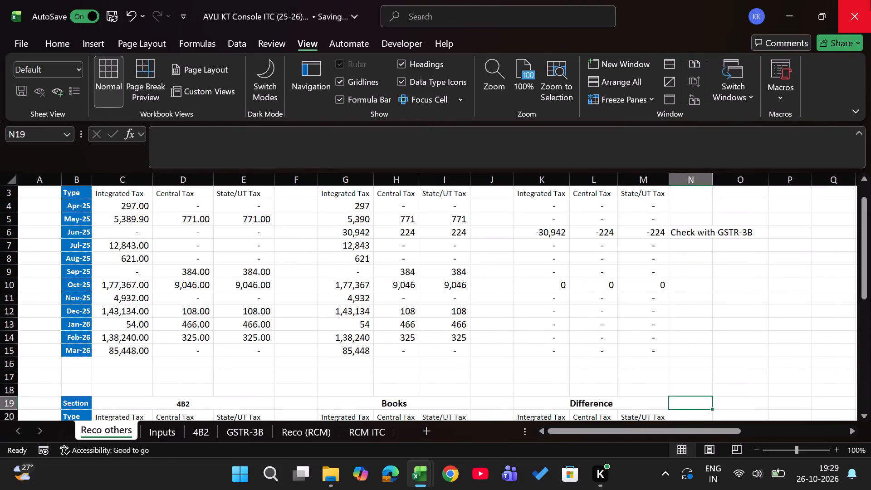
Copy the RCM table with its header from the March workbook's RCM Pre month sheet into the console's RCM ITC sheet at B11.
key(ctrl+Page_Down)
key(ctrl+Page_Down)
key(ctrl+Page_Down)
key(ctrl+Page_Down)
key(ctrl+Page_Down)
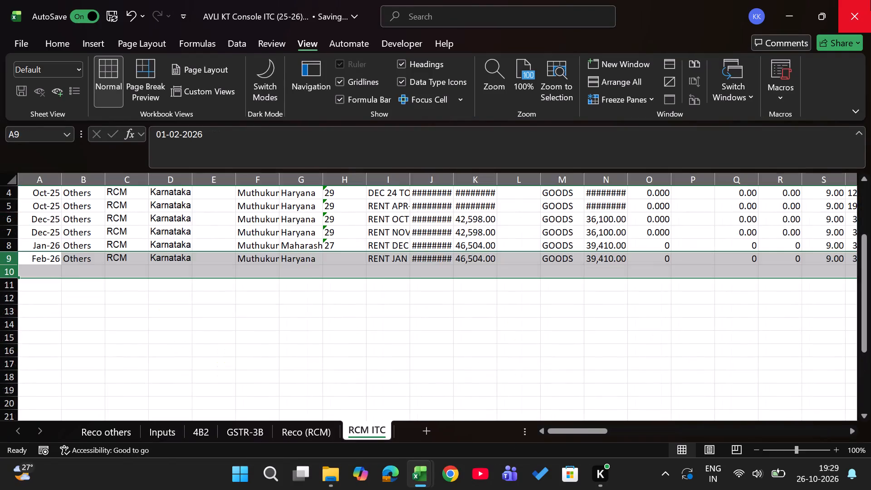
key(ctrl+Page_Down)
key(Left)
key(Down)
key(Right)
key(Down)
key(alt+Tab)
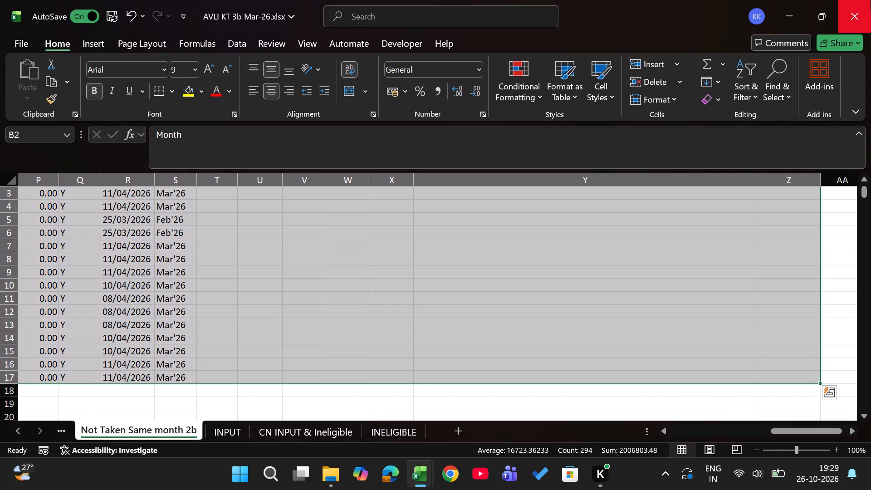
key(ctrl+Page_Up)
key(ctrl+Page_Up)
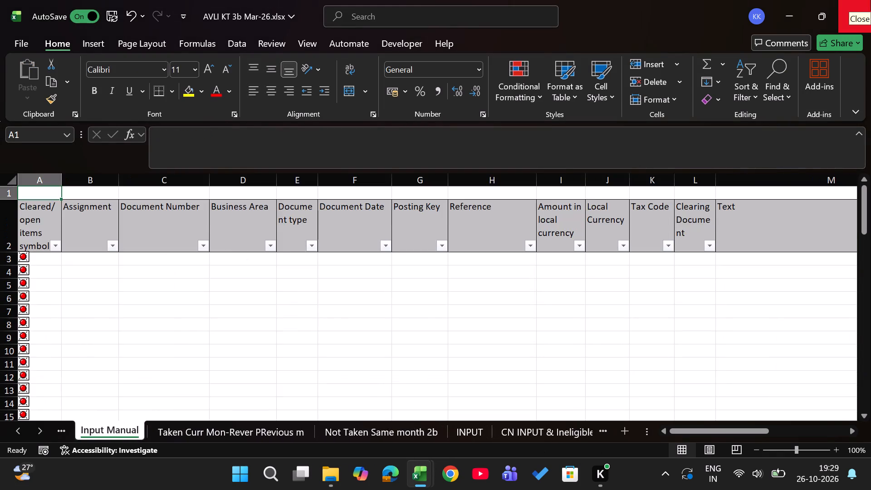
key(ctrl+Page_Up)
key(ctrl+Page_Up)
key(Up)
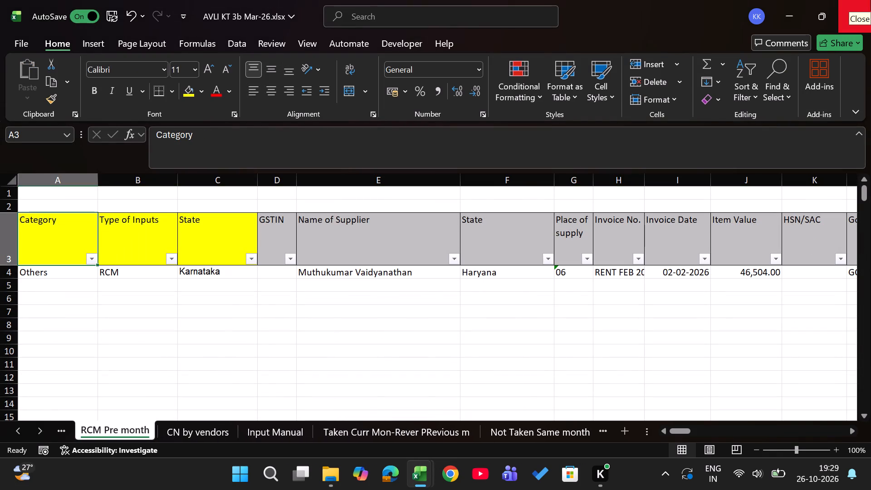
key(ctrl+Left)
key(ctrl+shift+Down)
key(ctrl+shift+Right)
key(ctrl+c)
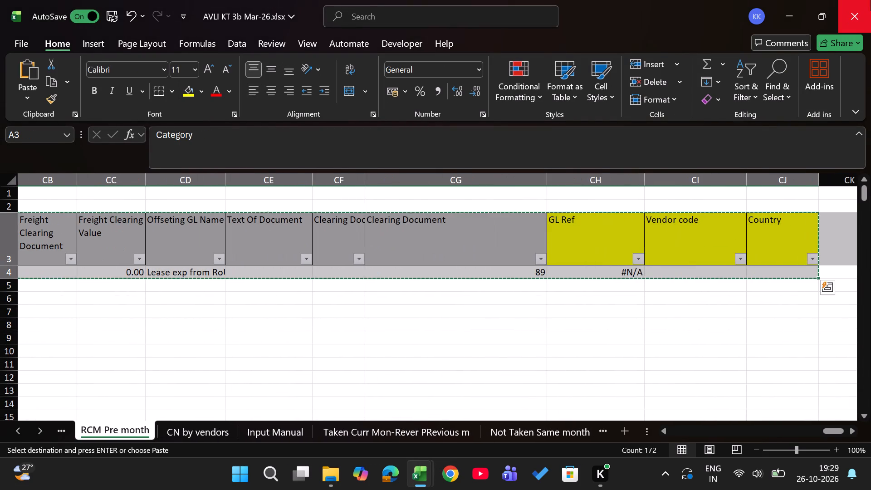
key(alt+Tab)
key(Return)
Enter Mar-26 as the month in A12 beside the pasted row on RCM ITC.
key(Right)
key(Down)
key(Left)
key(Left)
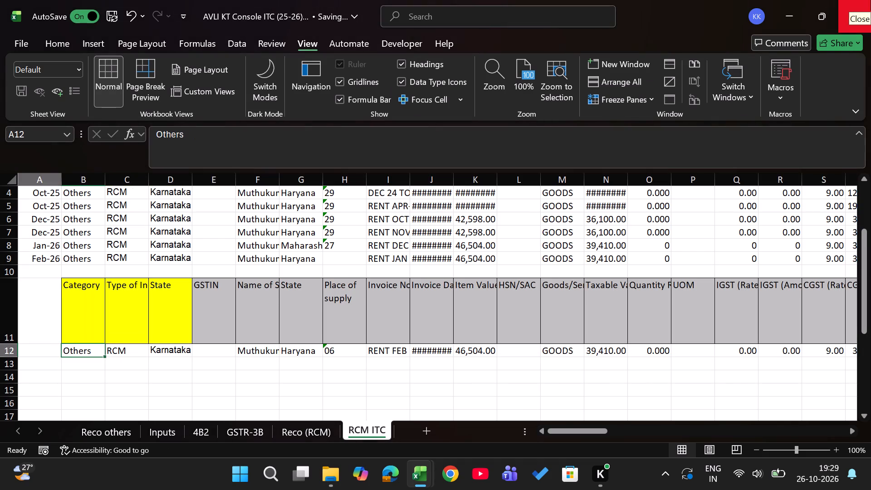
text(mar26)
key(Return)
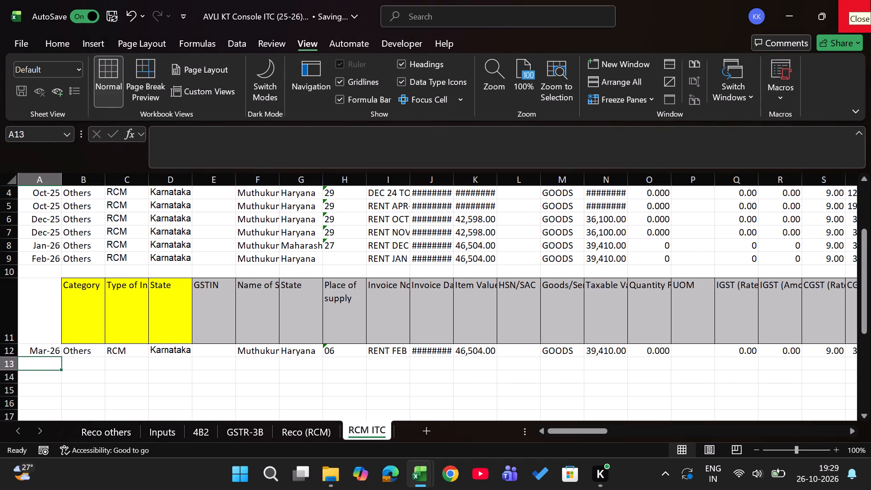
Delete blank row 10 and the repeated header row 11 above the March row on RCM ITC.
key(Up)
key(Up)
key(Up)
key(shift+space)
key(shift+Down)
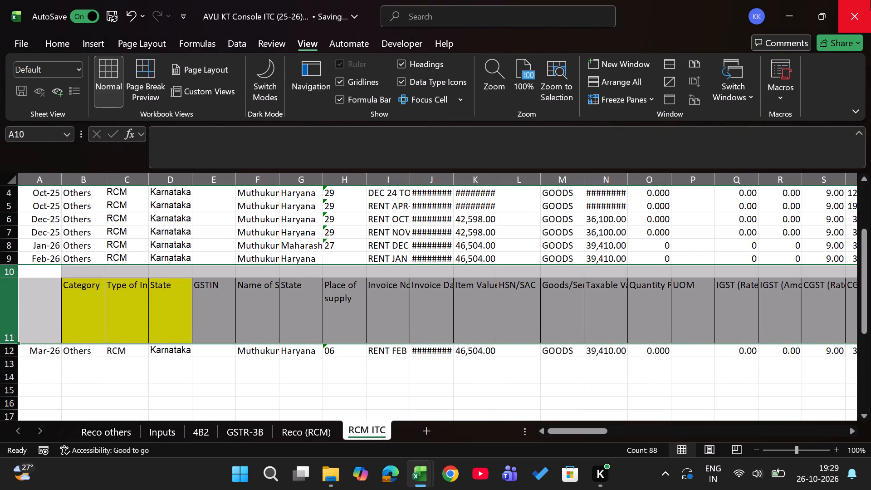
key(ctrl+minus)
Check the monthly RCM return, books and difference figures through Mar-26 on the Reco (RCM) sheet.
key(ctrl+Page_Up)
key(ctrl+Left)
key(ctrl+Left)
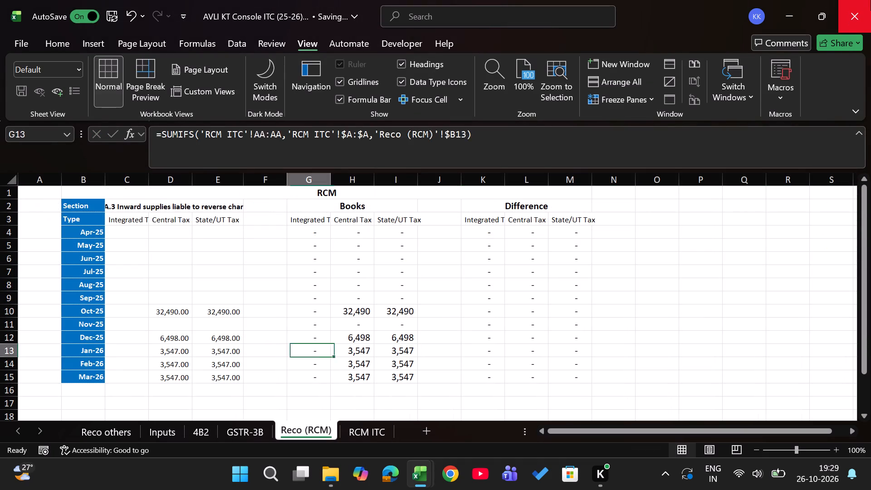
key(ctrl+Left)
key(ctrl+Left)
key(ctrl+Up)
key(ctrl+Up)
key(ctrl+Up)
key(ctrl+Up)
key(ctrl+Up)
key(ctrl+Left)
key(ctrl+Left)
key(ctrl+Left)
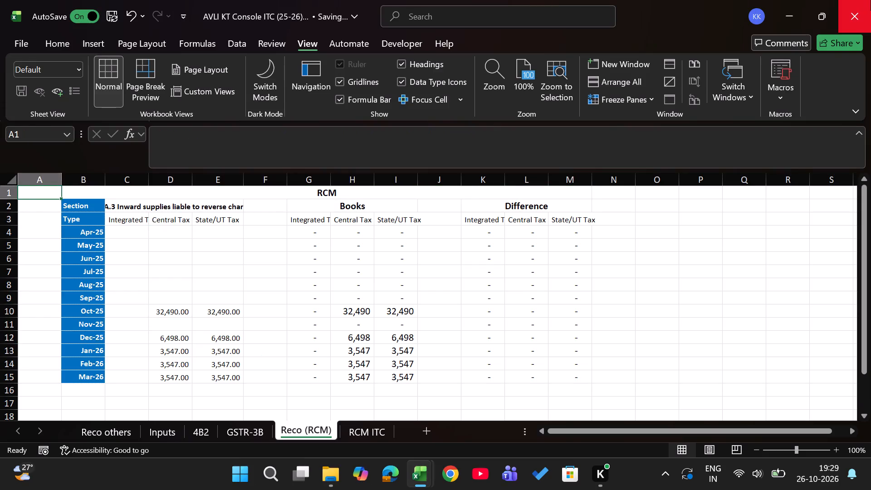
Return to the Reco others sheet and save the console workbook.
key(ctrl+Page_Up)
key(ctrl+Page_Up)
key(ctrl+Page_Up)
key(ctrl+Page_Up)
key(ctrl+s)
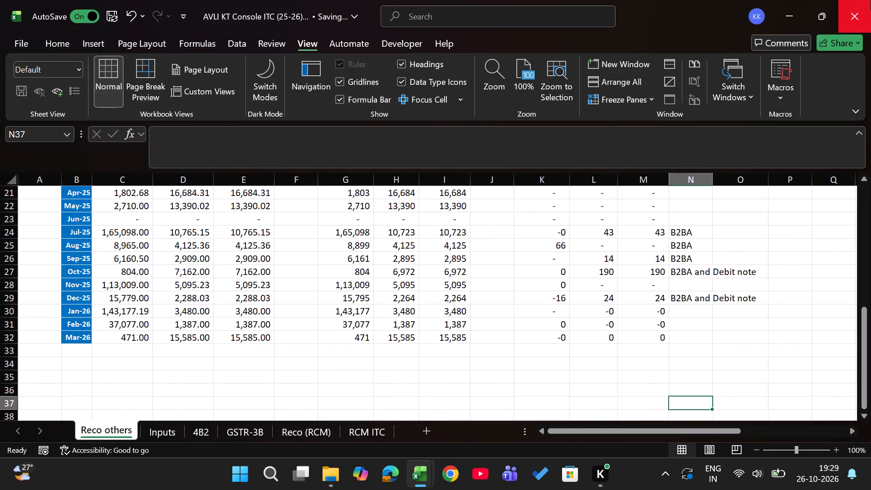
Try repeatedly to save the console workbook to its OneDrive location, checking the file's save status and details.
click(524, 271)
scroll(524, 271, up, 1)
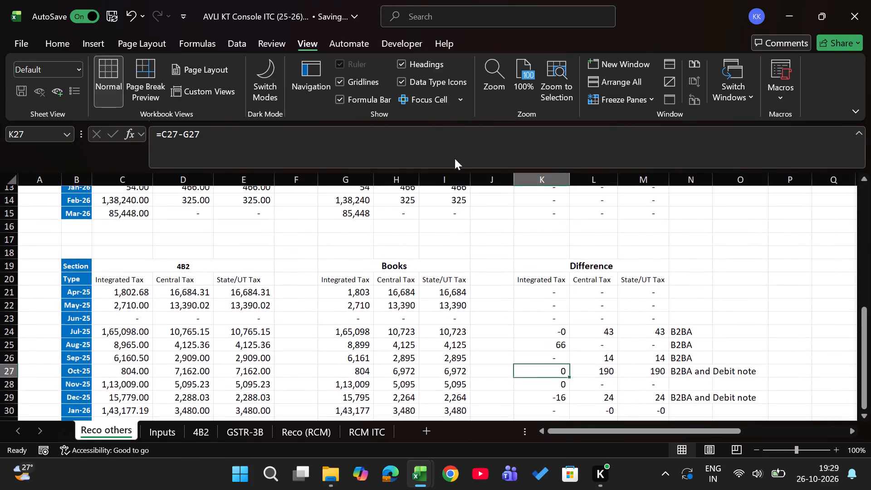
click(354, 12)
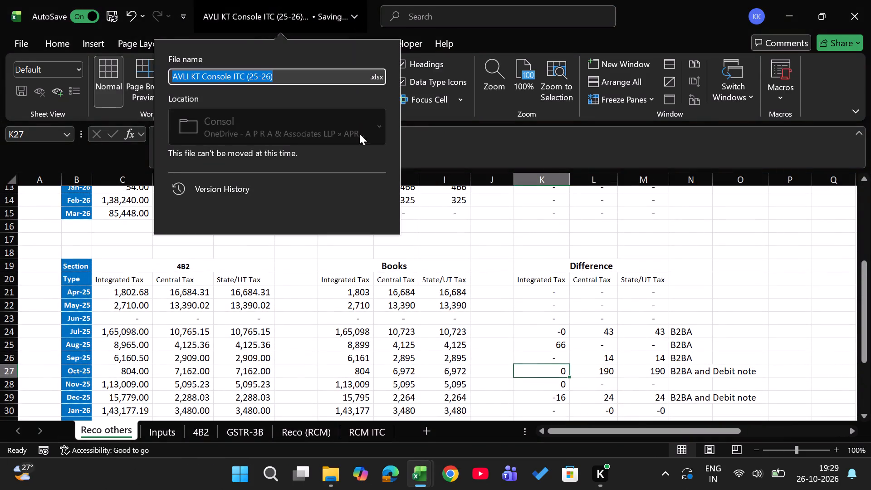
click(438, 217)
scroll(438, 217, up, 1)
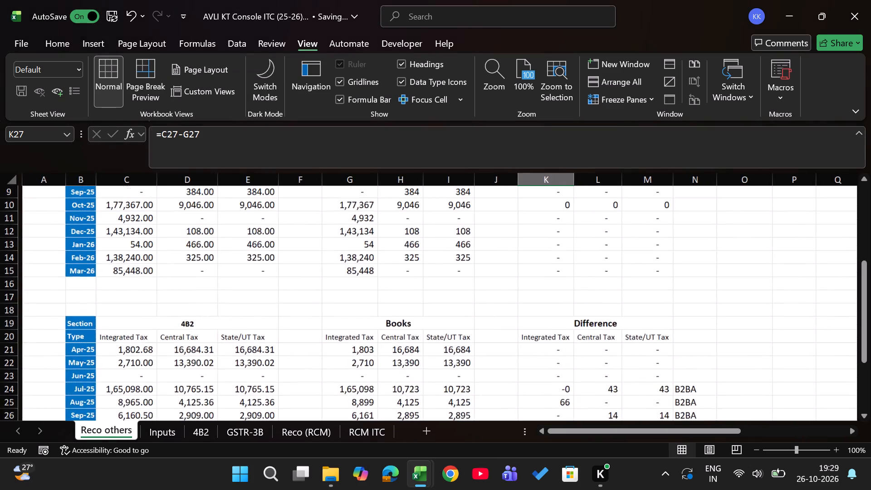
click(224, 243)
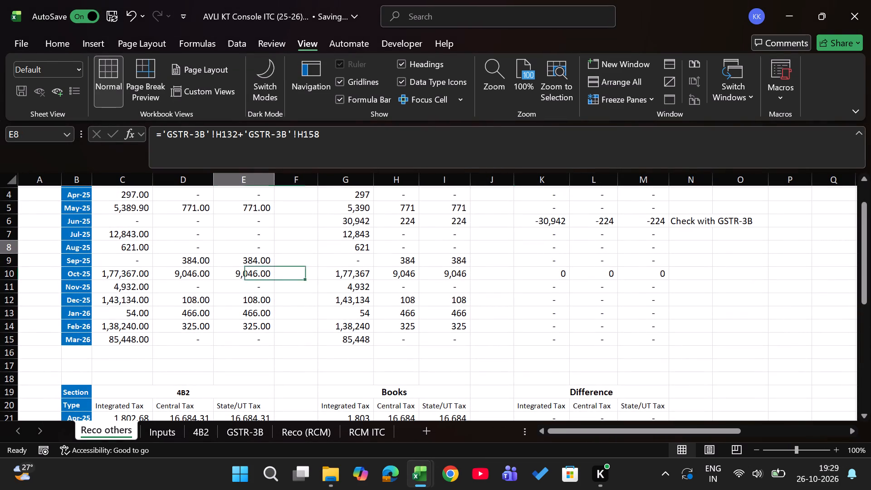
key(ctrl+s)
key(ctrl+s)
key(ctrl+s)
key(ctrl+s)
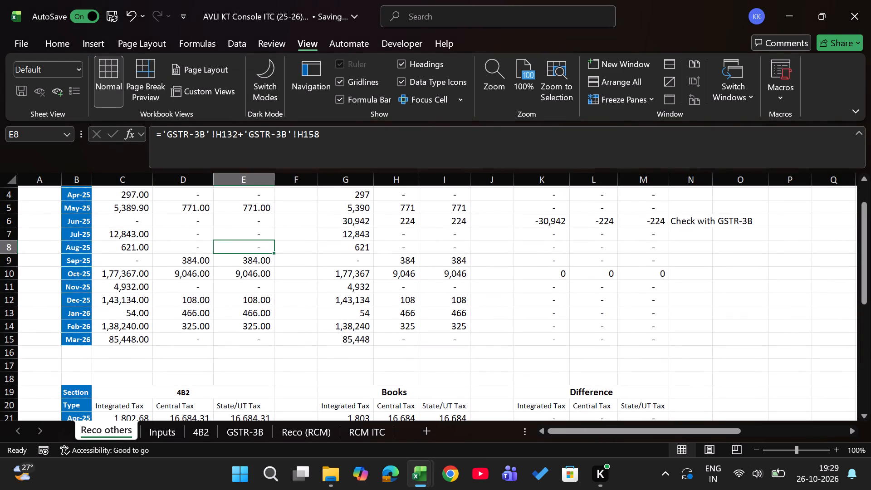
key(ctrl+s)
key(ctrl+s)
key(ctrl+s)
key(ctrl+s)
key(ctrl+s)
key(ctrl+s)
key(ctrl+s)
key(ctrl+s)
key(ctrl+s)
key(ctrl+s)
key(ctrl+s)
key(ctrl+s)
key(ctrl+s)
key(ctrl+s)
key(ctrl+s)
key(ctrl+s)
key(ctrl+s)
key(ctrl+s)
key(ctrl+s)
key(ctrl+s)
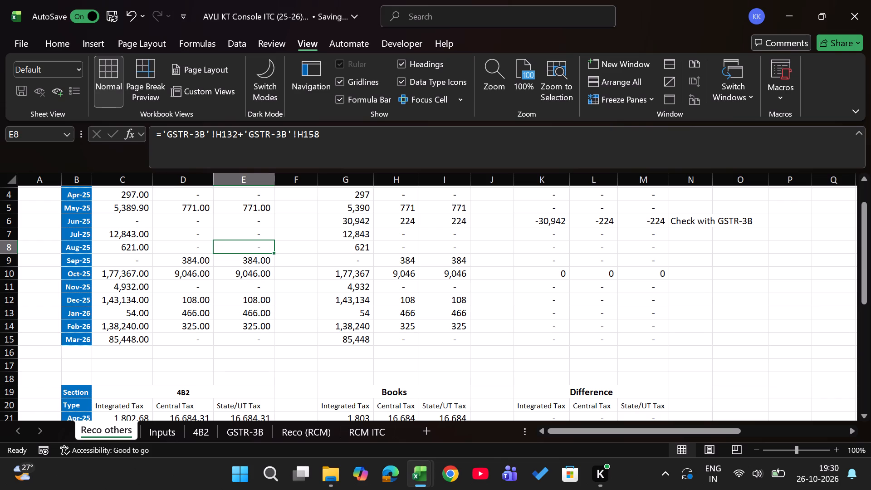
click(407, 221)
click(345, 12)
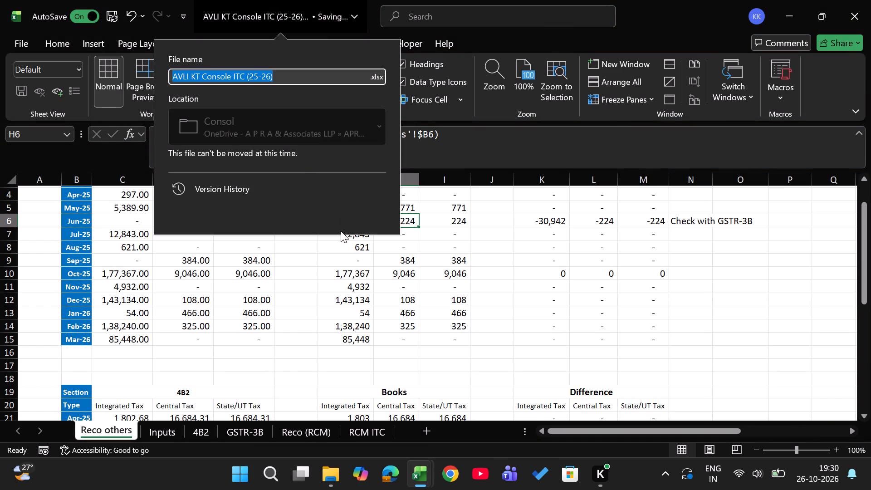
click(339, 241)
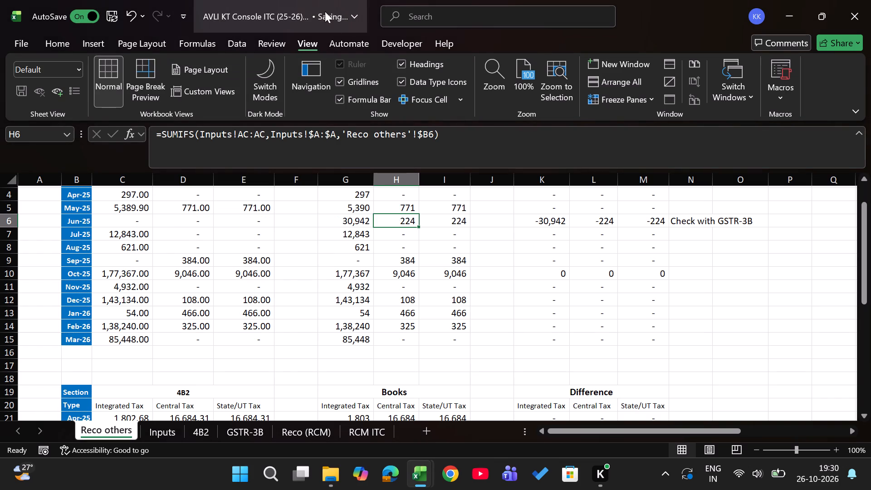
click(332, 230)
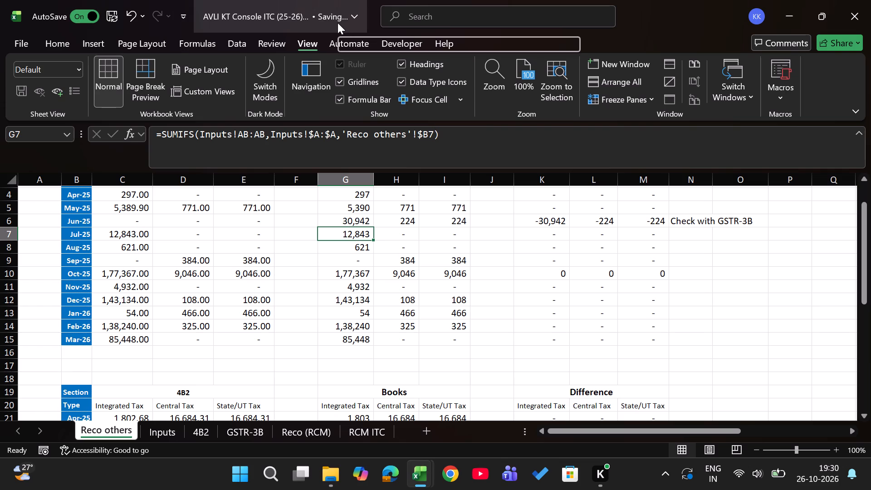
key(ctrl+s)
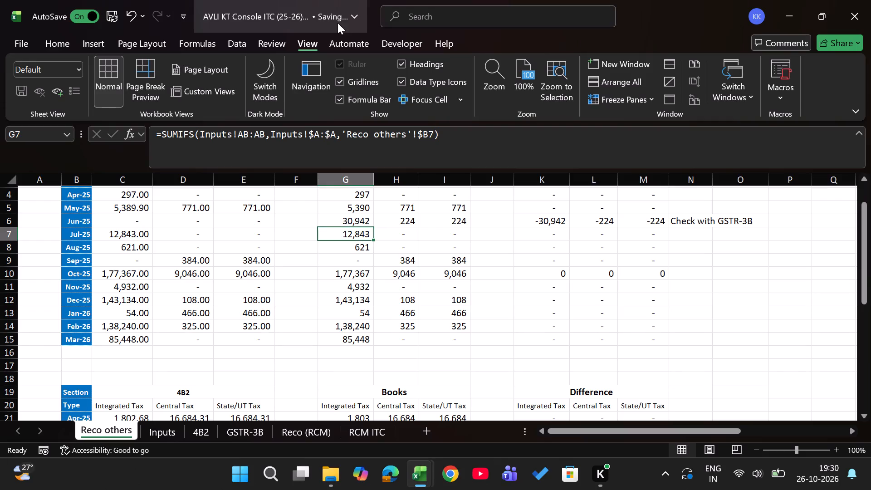
Save a copy of the console workbook to this PC as AVLI KT Console ITC (25-26).xlsx.
click(29, 46)
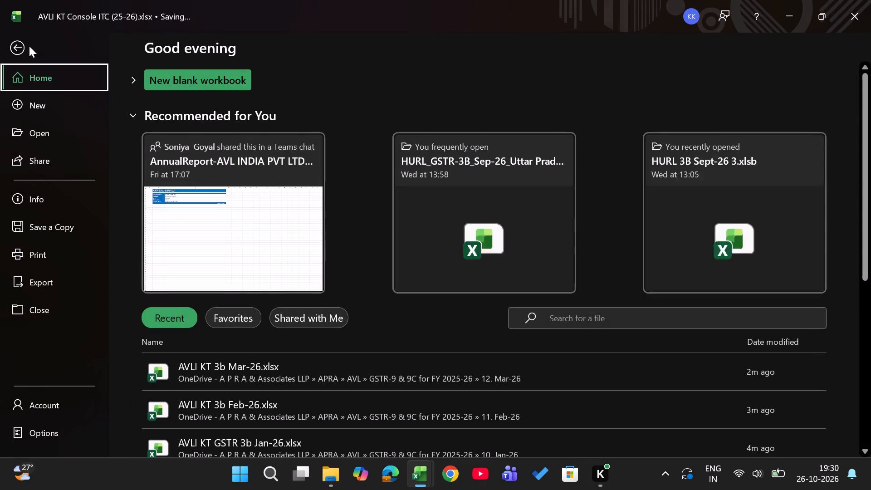
click(54, 224)
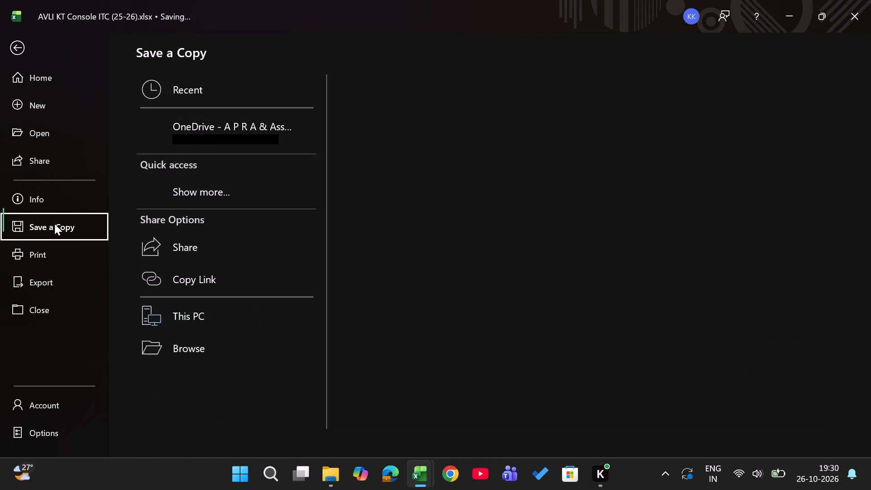
click(162, 383)
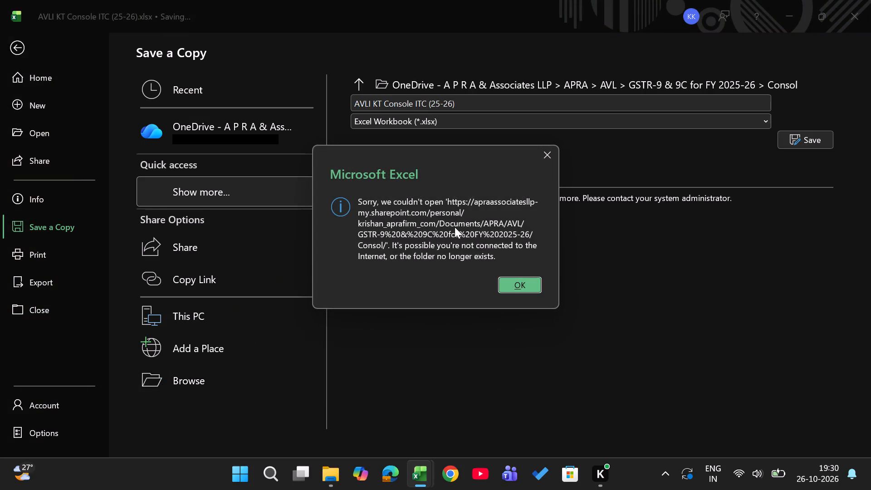
click(520, 277)
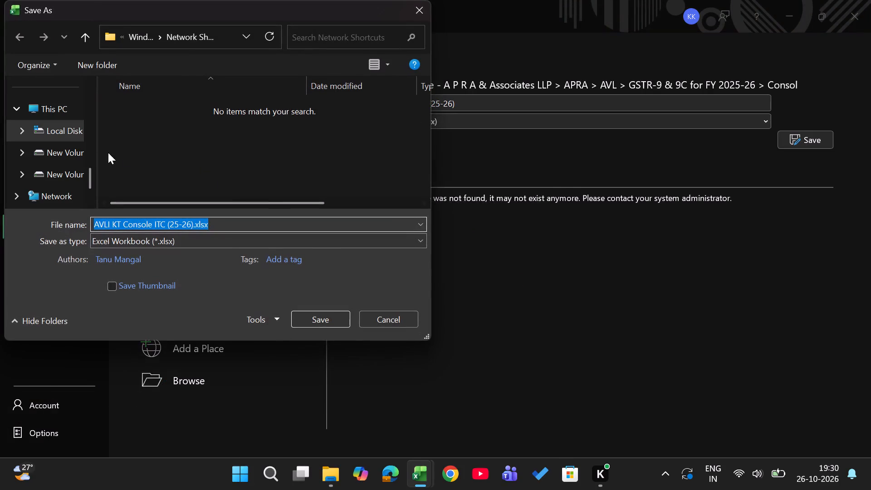
scroll(68, 140, up, 2)
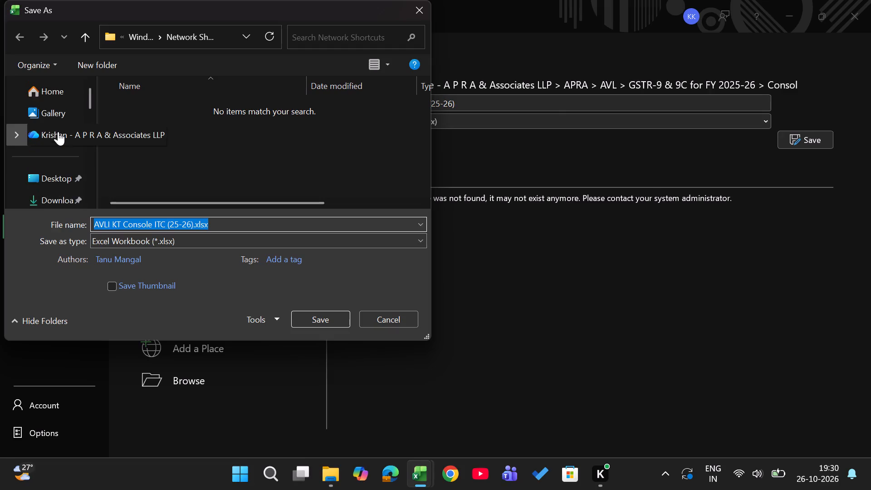
scroll(58, 132, down, 1)
scroll(58, 132, up, 1)
click(52, 132)
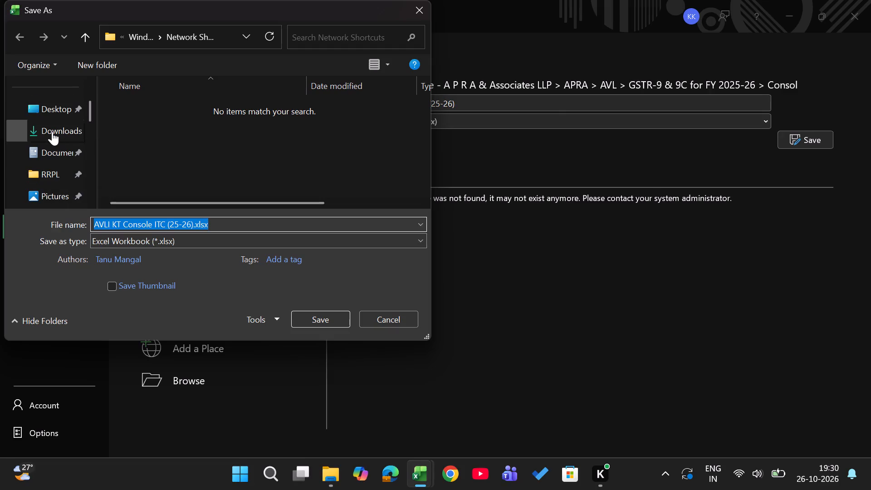
click(318, 313)
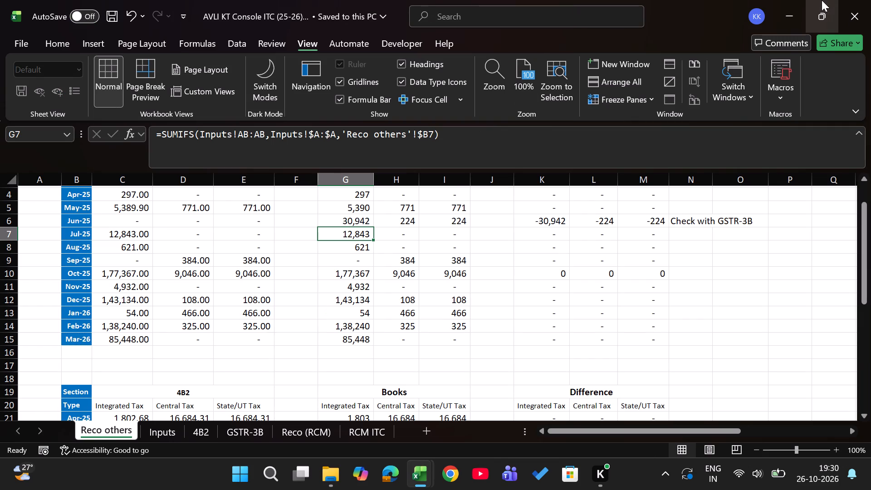
Save the console workbook, and close both it and the AVLI KT 3b Mar-26 workbook.
key(ctrl+s)
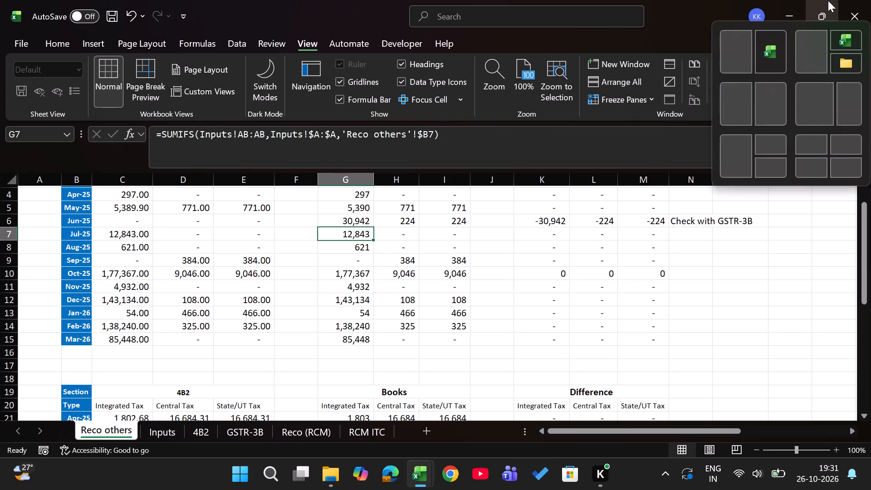
click(870, 0)
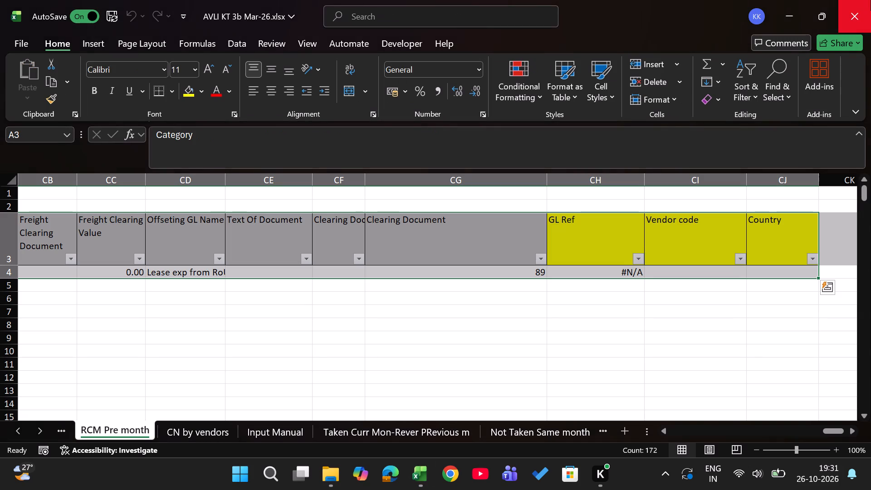
click(870, 1)
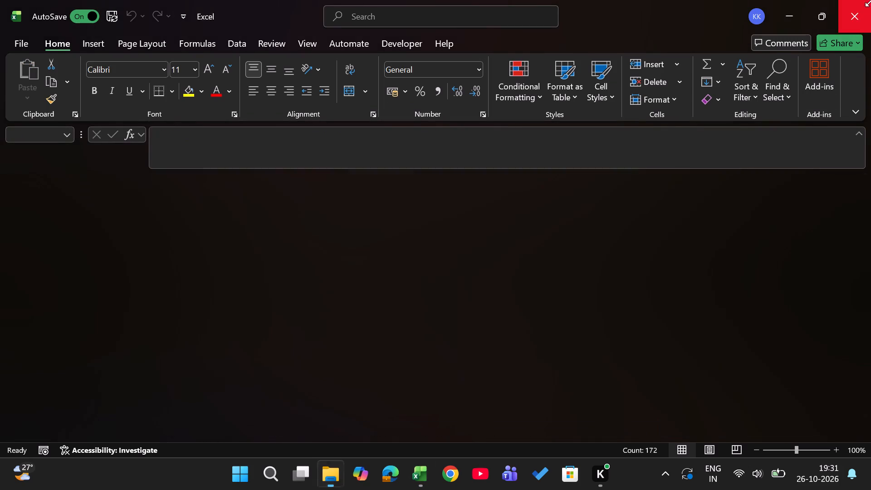
Reopen the AVLI KT Console ITC (25-26) workbook from the Consol folder under GSTR-9 & 9C for FY 2025-26.
key(BackSpace)
key(Down)
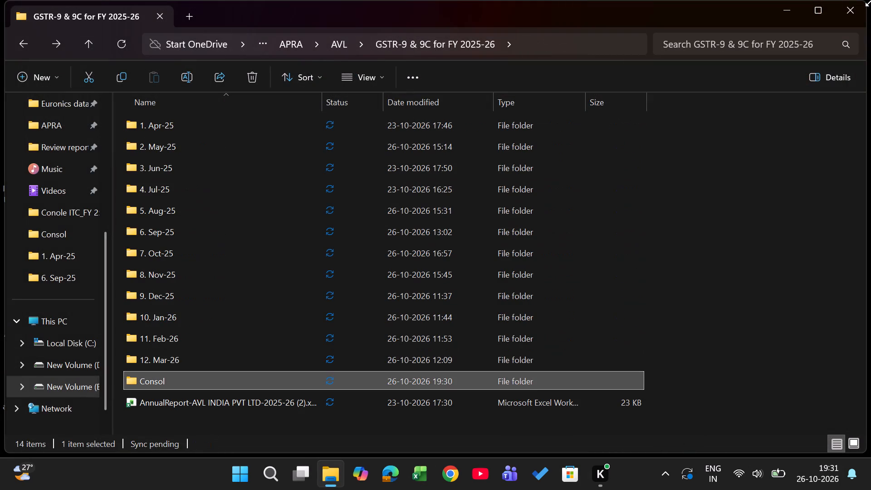
key(Return)
key(Down)
key(Down)
key(Return)
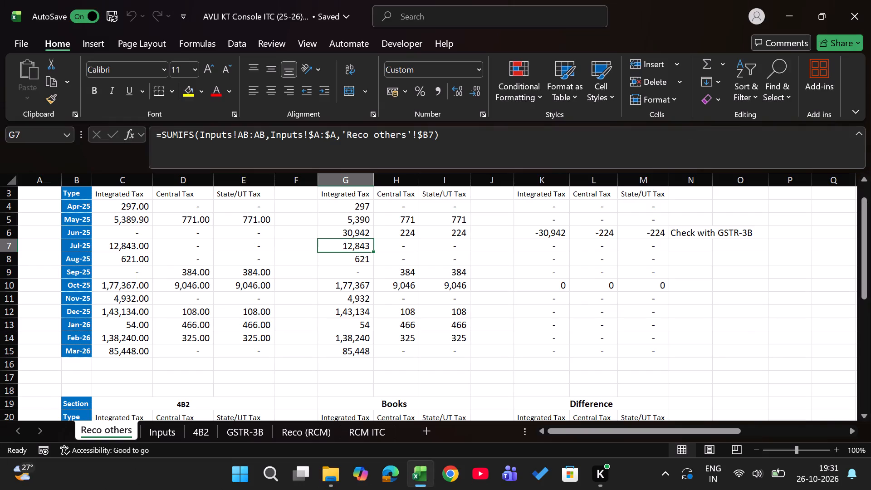
Review the saved March figures on the Reco others and Reco (RCM) sheets, and close the workbook.
scroll(596, 245, down, 3)
scroll(596, 245, up, 1)
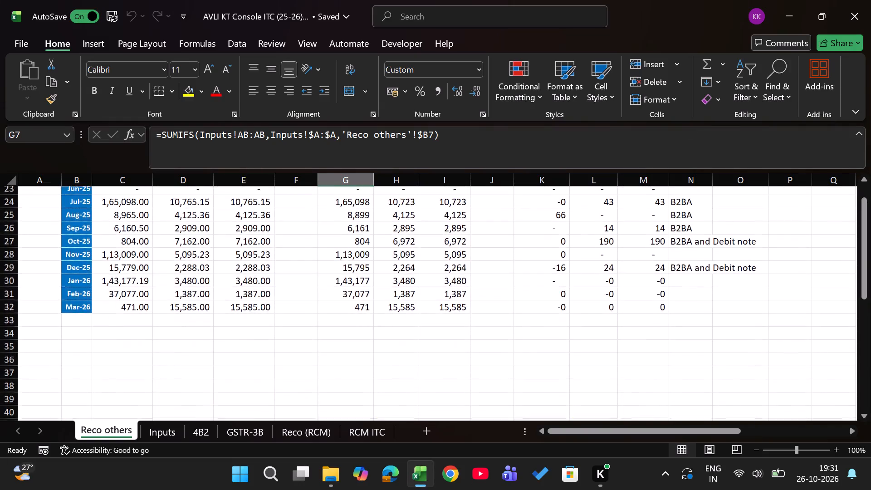
scroll(596, 245, up, 1)
key(ctrl+Page_Down)
key(ctrl+Page_Down)
key(ctrl+Page_Down)
key(ctrl+Page_Down)
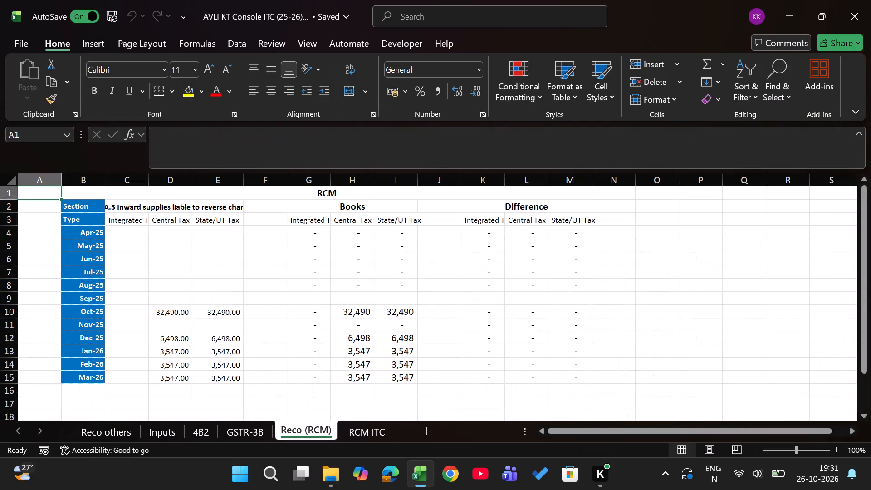
key(ctrl+Page_Up)
key(ctrl+Page_Up)
key(ctrl+Page_Up)
key(ctrl+Page_Up)
click(870, 3)
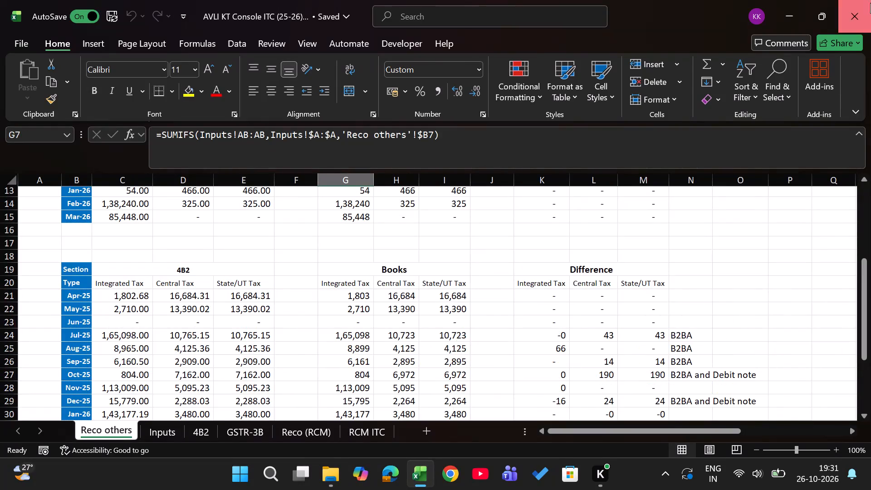